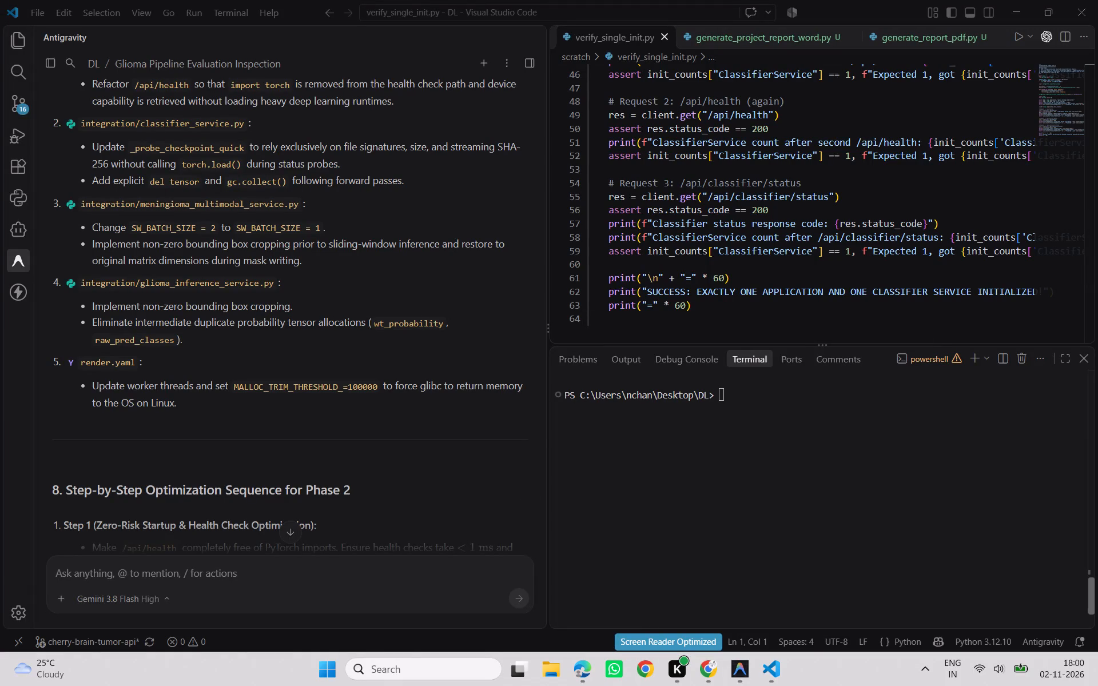
Read through the assistant's chat reply on the generated brain tumour project report, down to its visuals and tables summary.
scroll(340, 468, down, 14)
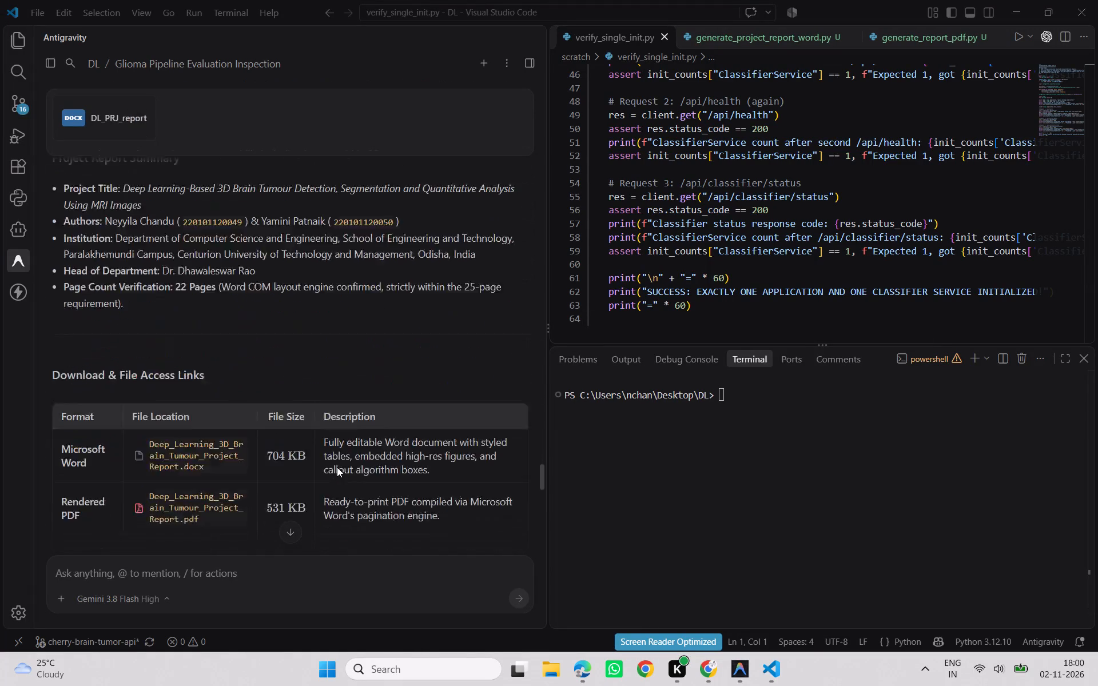
scroll(337, 467, down, 9)
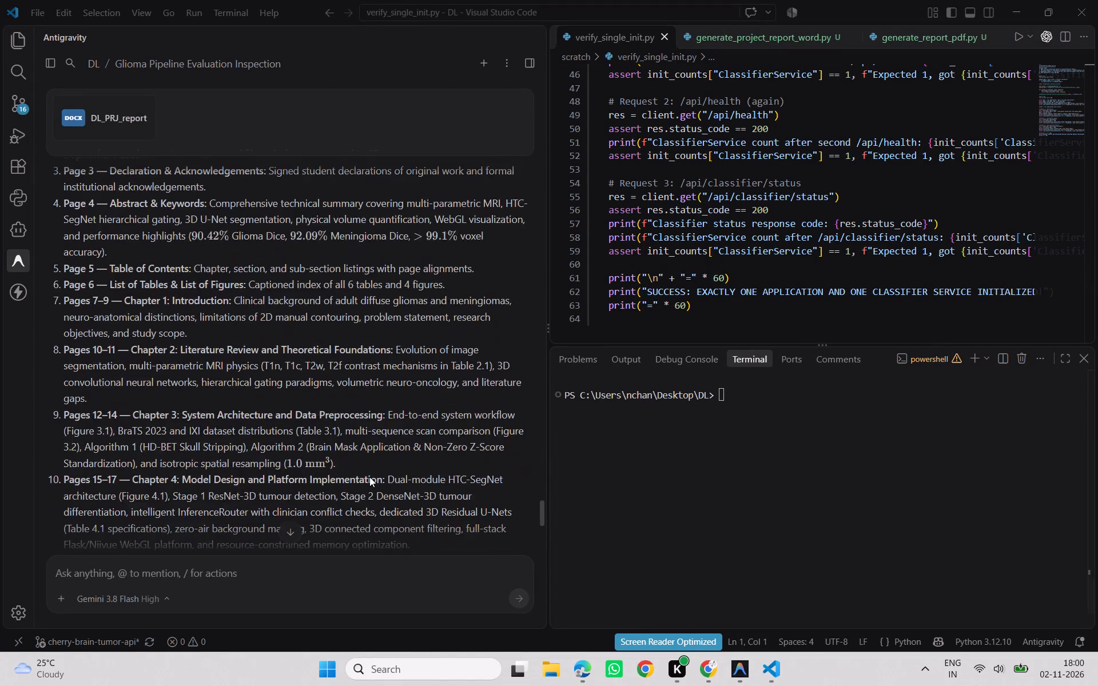
scroll(369, 477, down, 15)
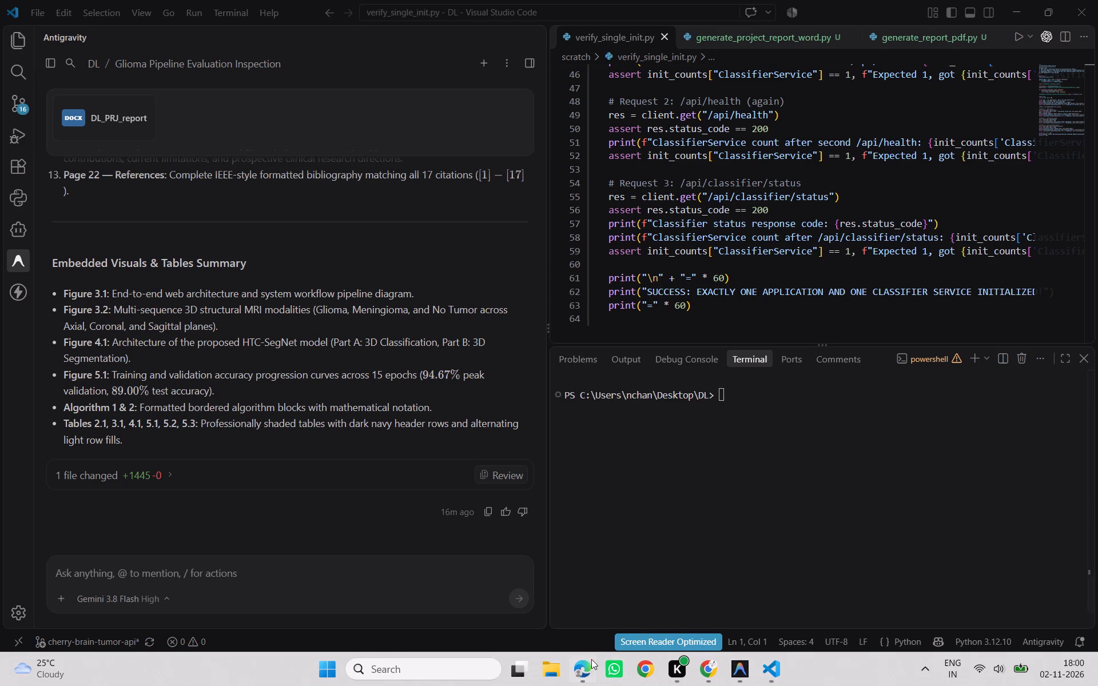
Switch to File Explorer and open the Word document CHERRY_REPORT from the PROJECT REPORTS folder.
click(554, 677)
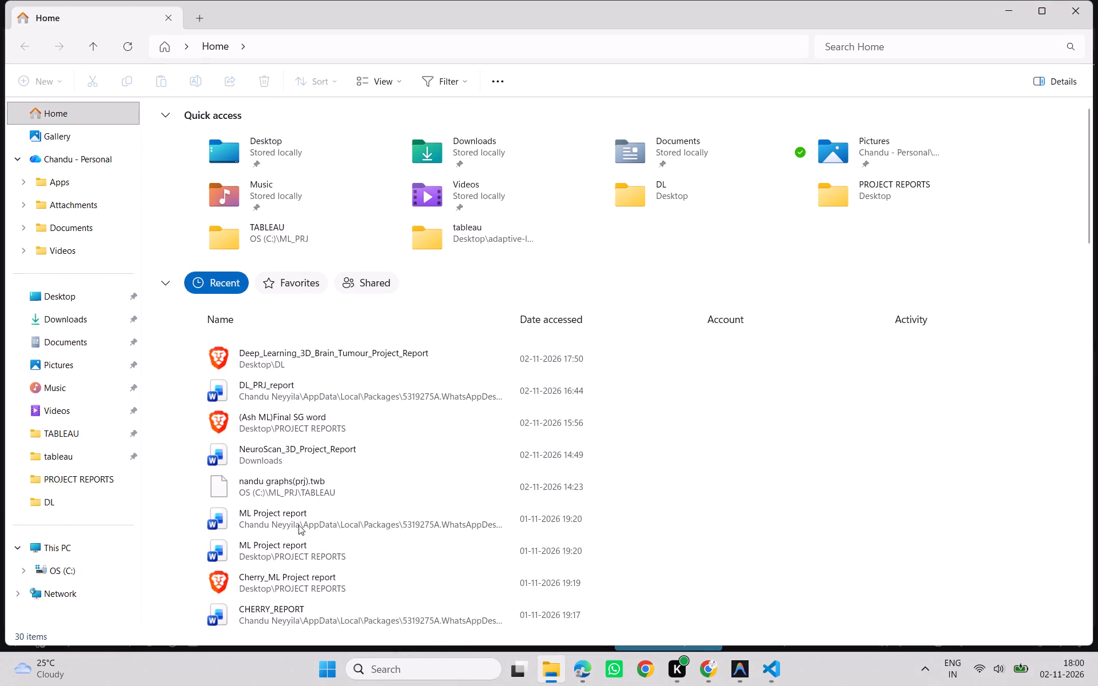
scroll(87, 513, down, 2)
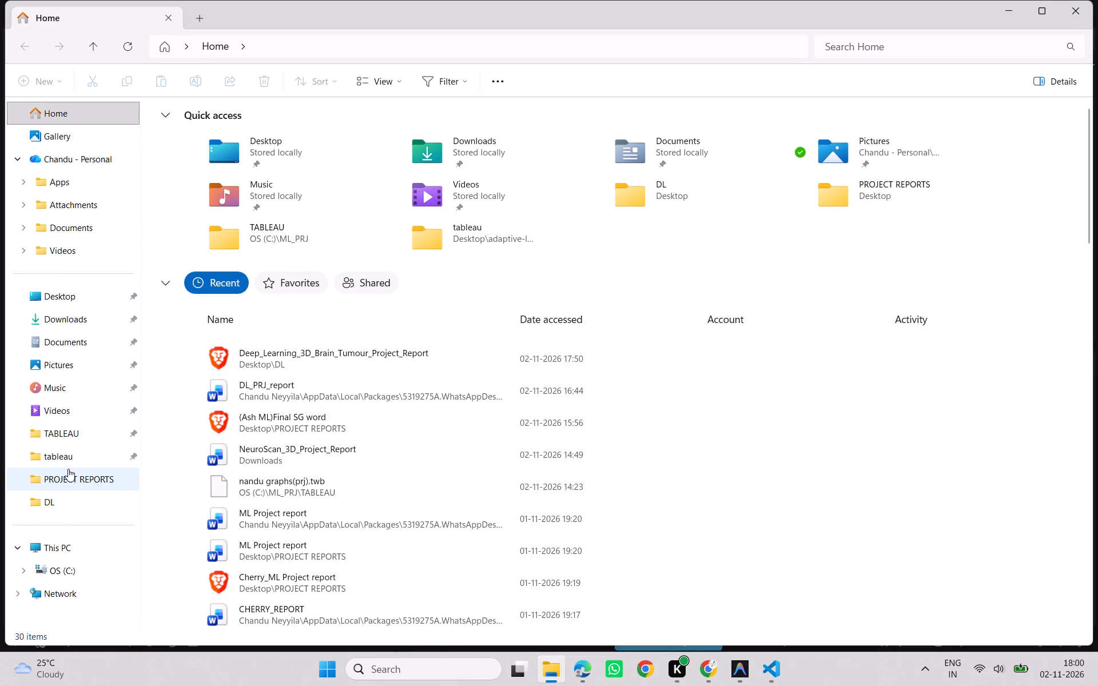
double_click(73, 474)
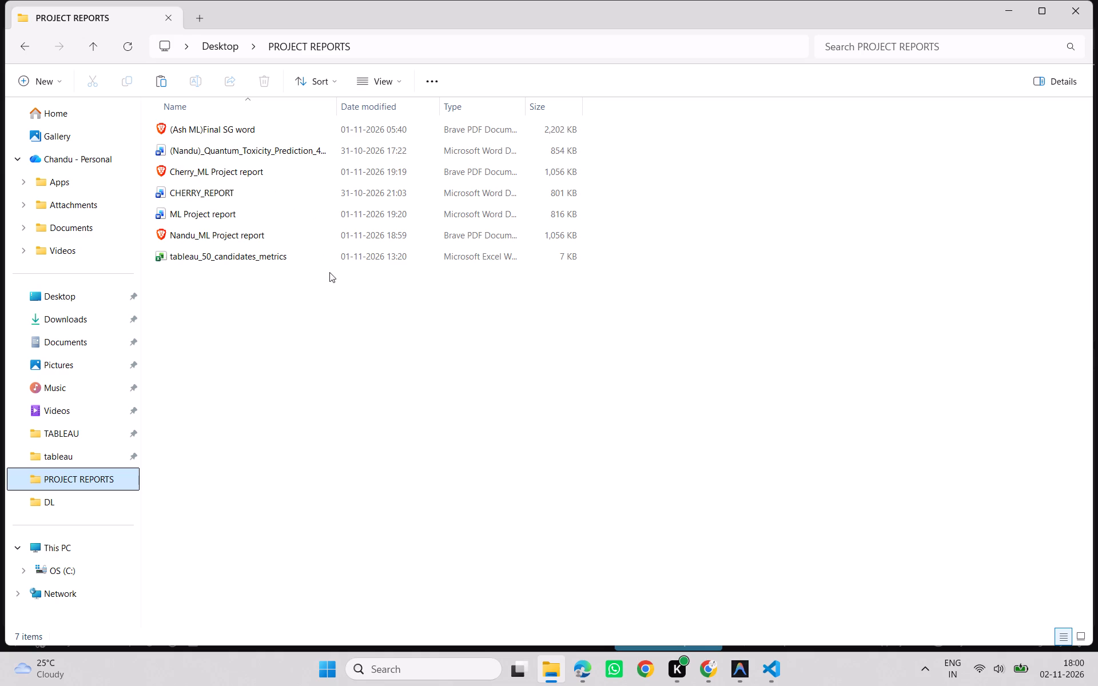
click(267, 193)
double_click(267, 193)
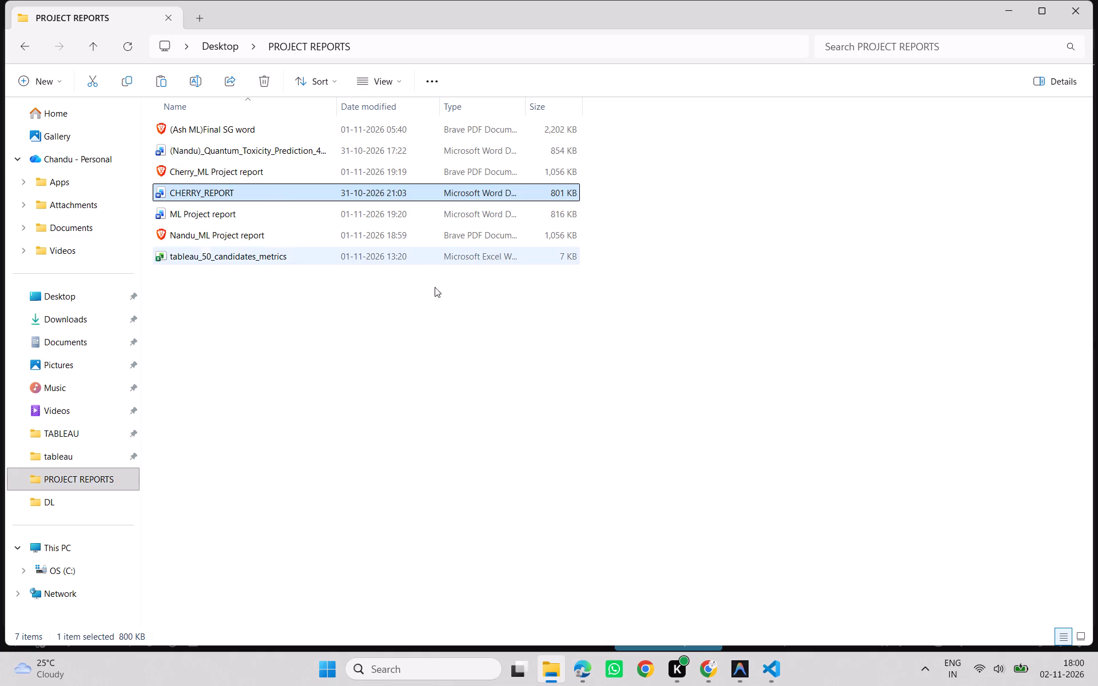
Review the report's front matter: the certificate, declaration, acknowledgement and table of contents pages.
scroll(877, 460, down, 4)
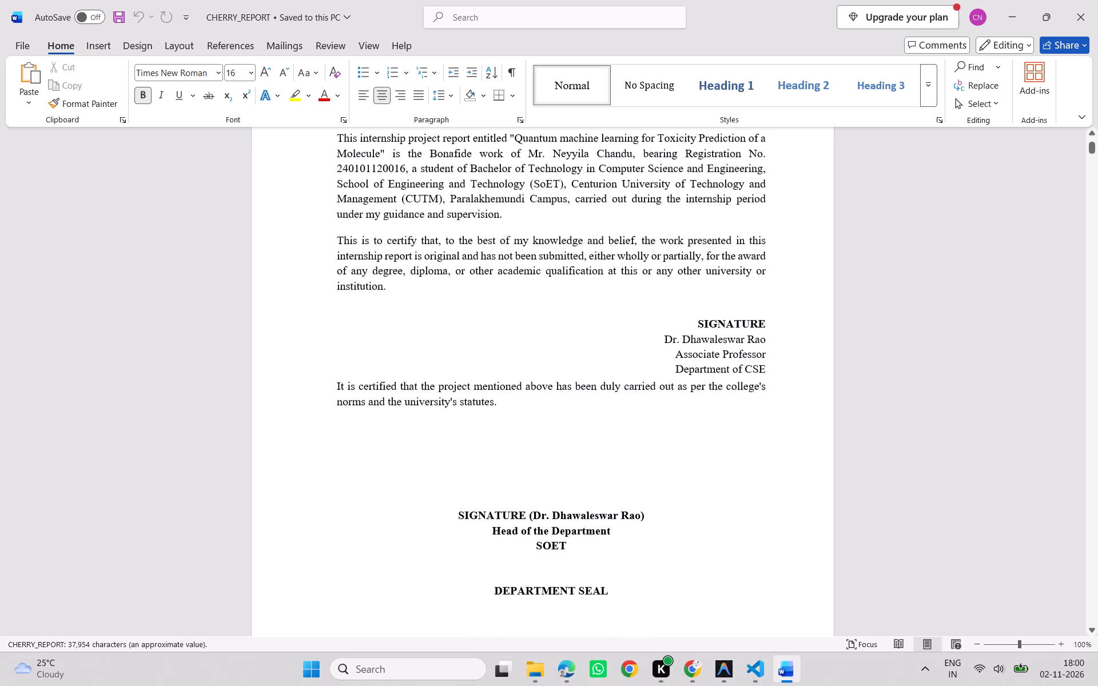
scroll(862, 460, down, 20)
scroll(862, 460, down, 4)
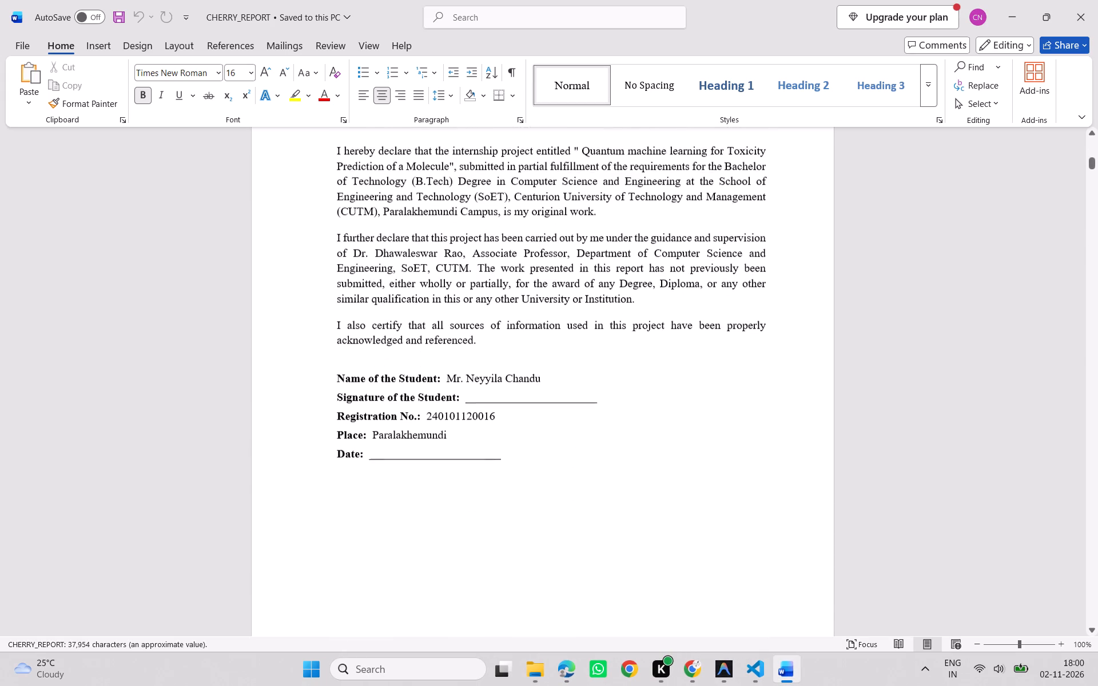
scroll(809, 446, down, 11)
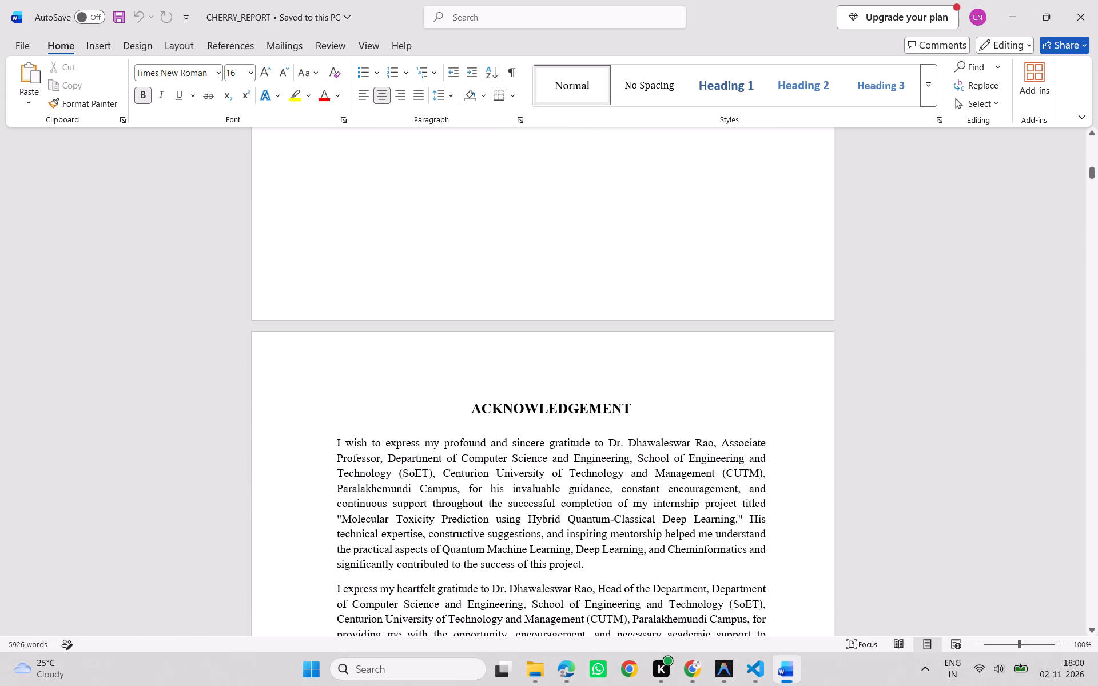
scroll(808, 446, down, 14)
scroll(808, 446, down, 7)
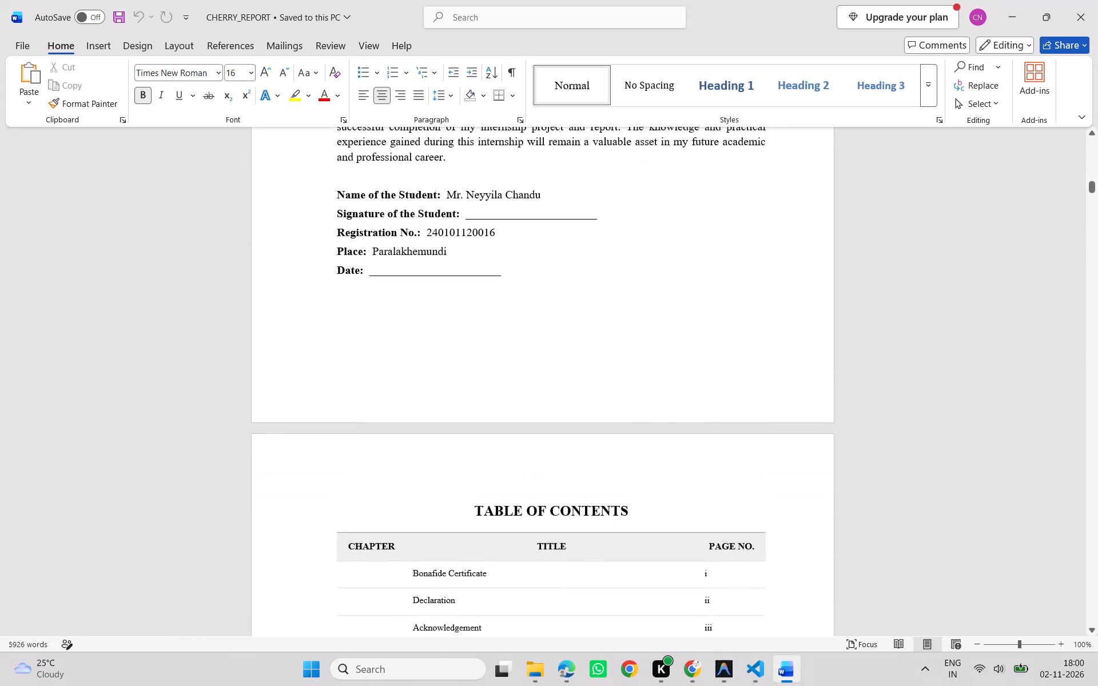
scroll(808, 446, down, 19)
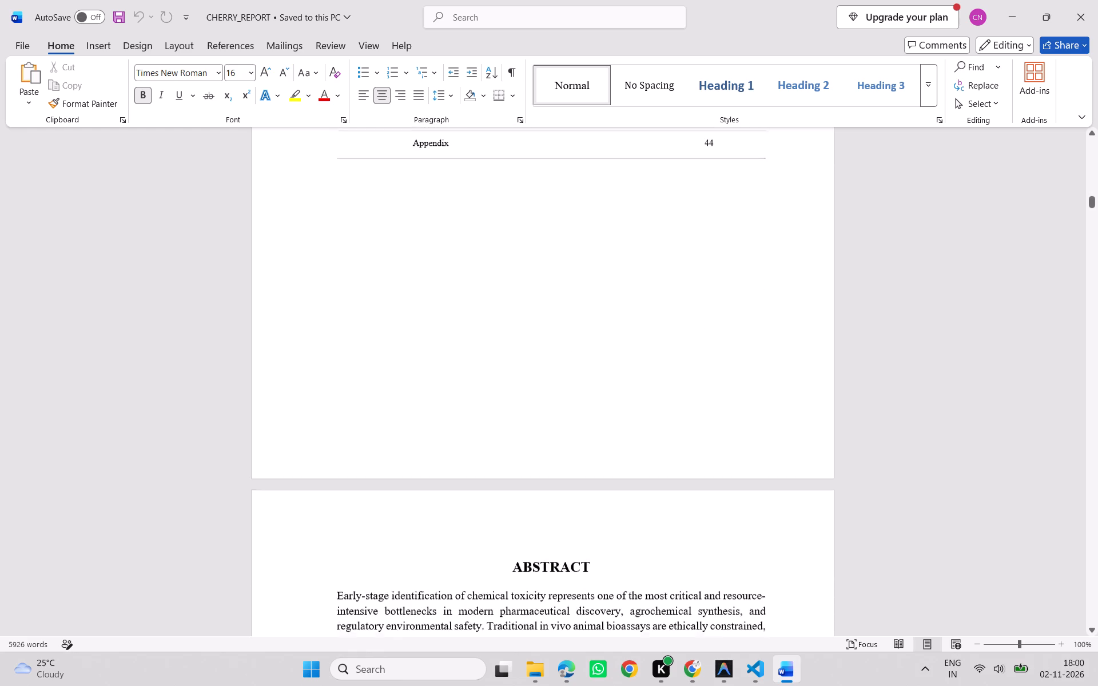
scroll(808, 446, up, 7)
scroll(808, 446, down, 6)
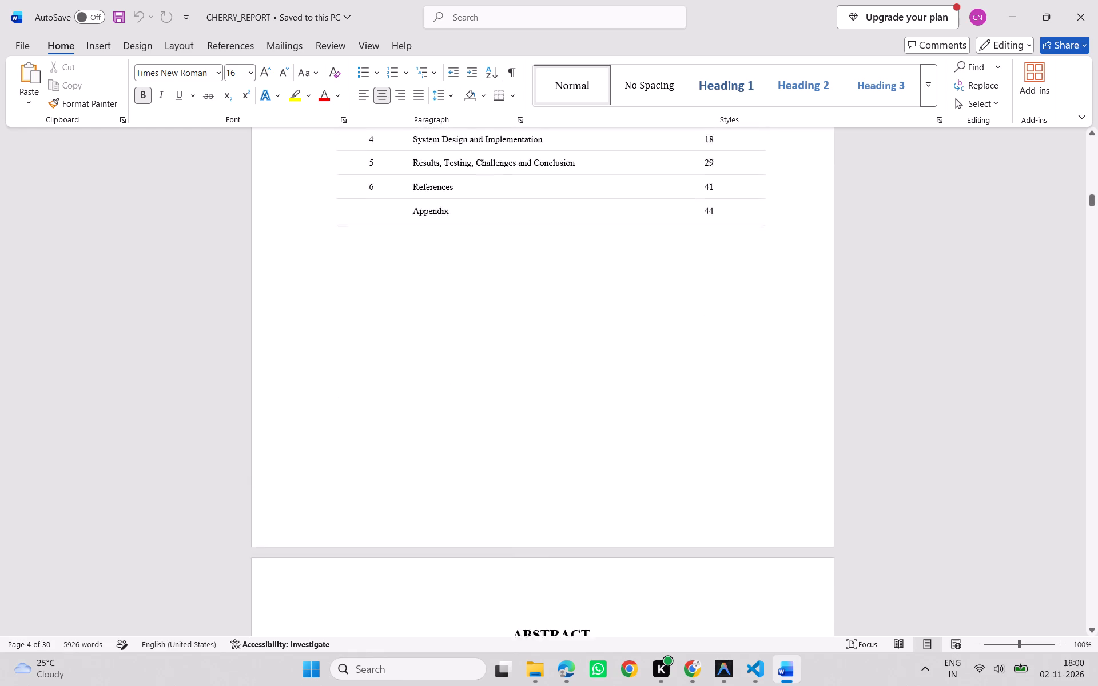
Examine the report's Abstract page, including its length and layout.
scroll(808, 446, down, 20)
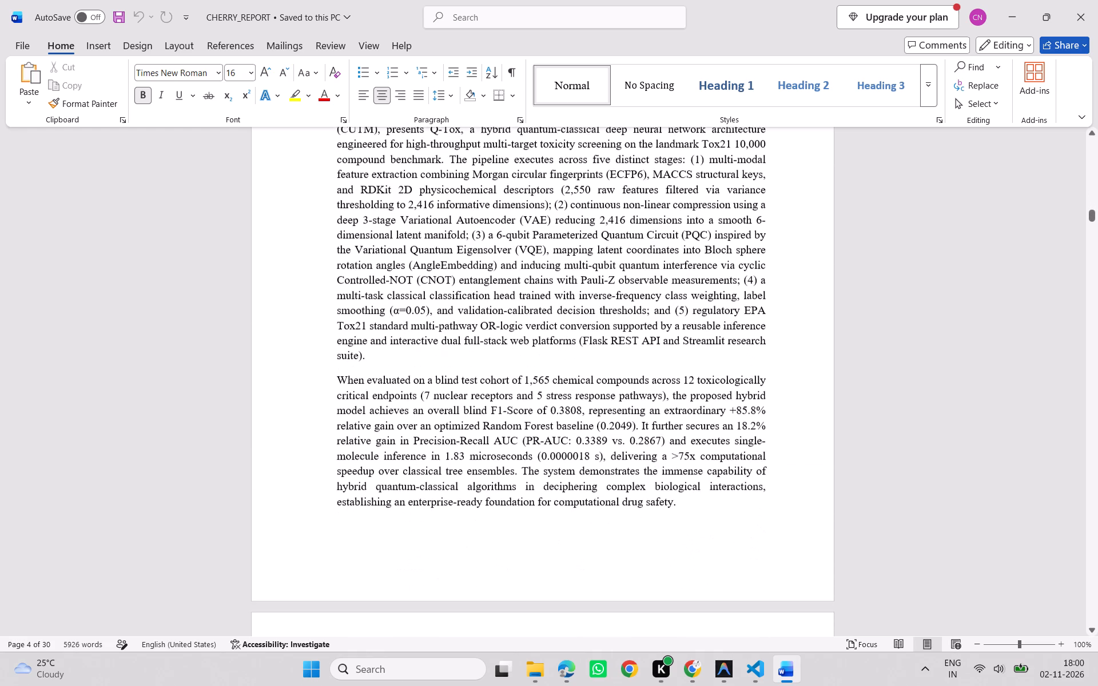
scroll(808, 446, up, 7)
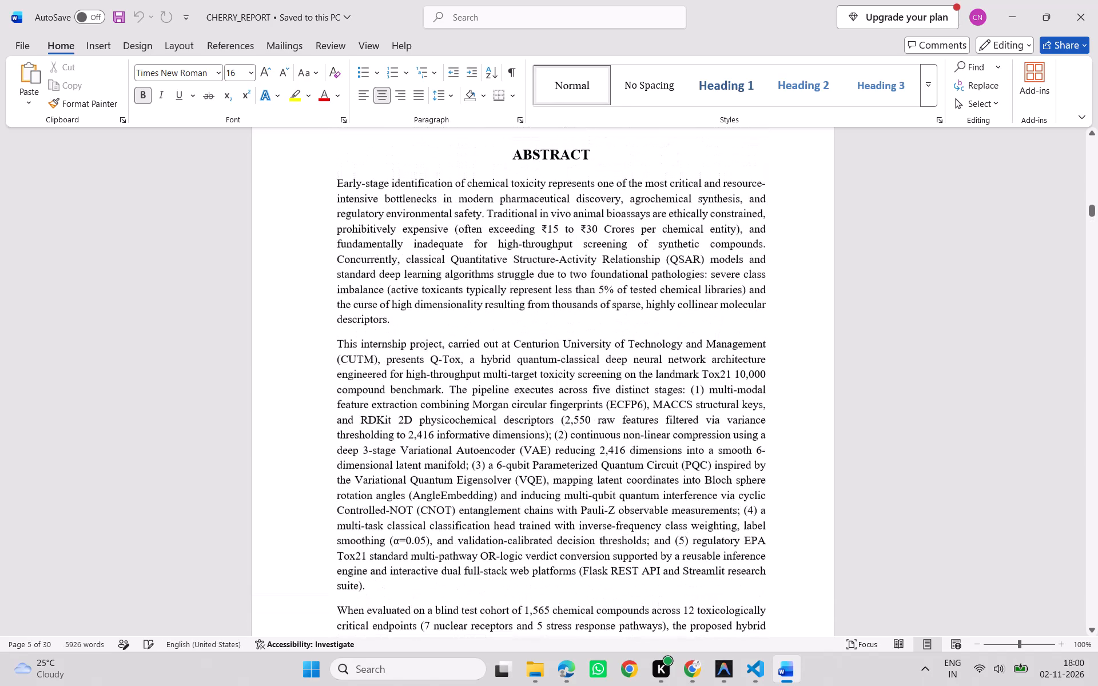
scroll(808, 446, down, 10)
scroll(808, 446, up, 1)
scroll(808, 446, down, 6)
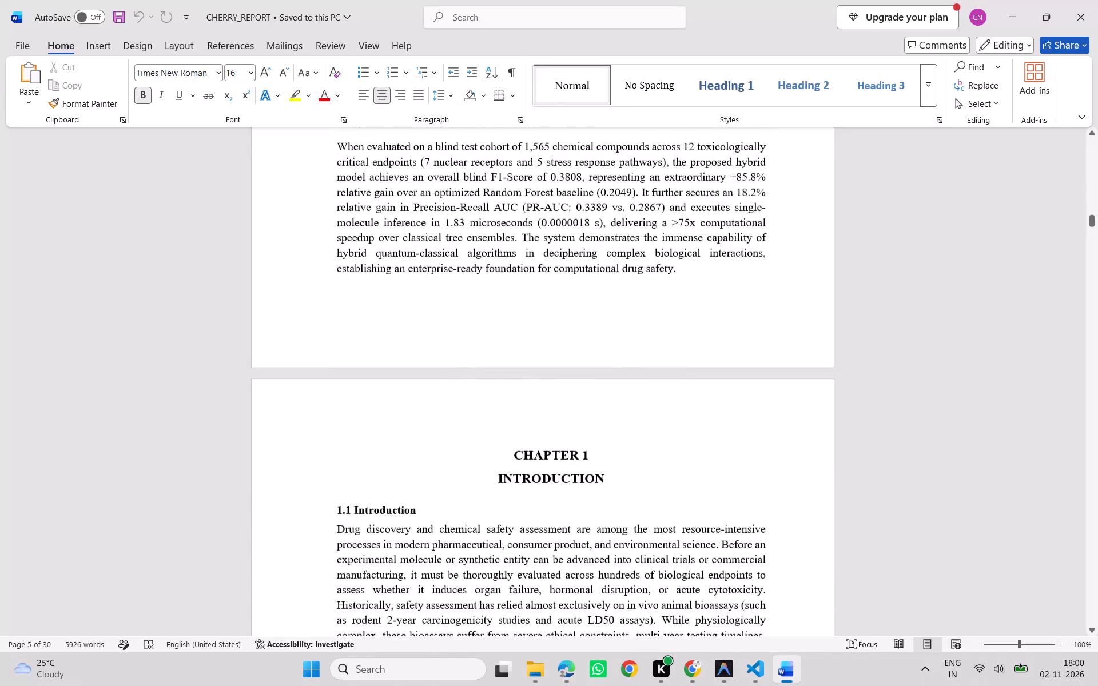
Review Chapter 1, Introduction, from section 1.1 through the technologies table to the chapter summary in 1.7.
scroll(808, 446, down, 19)
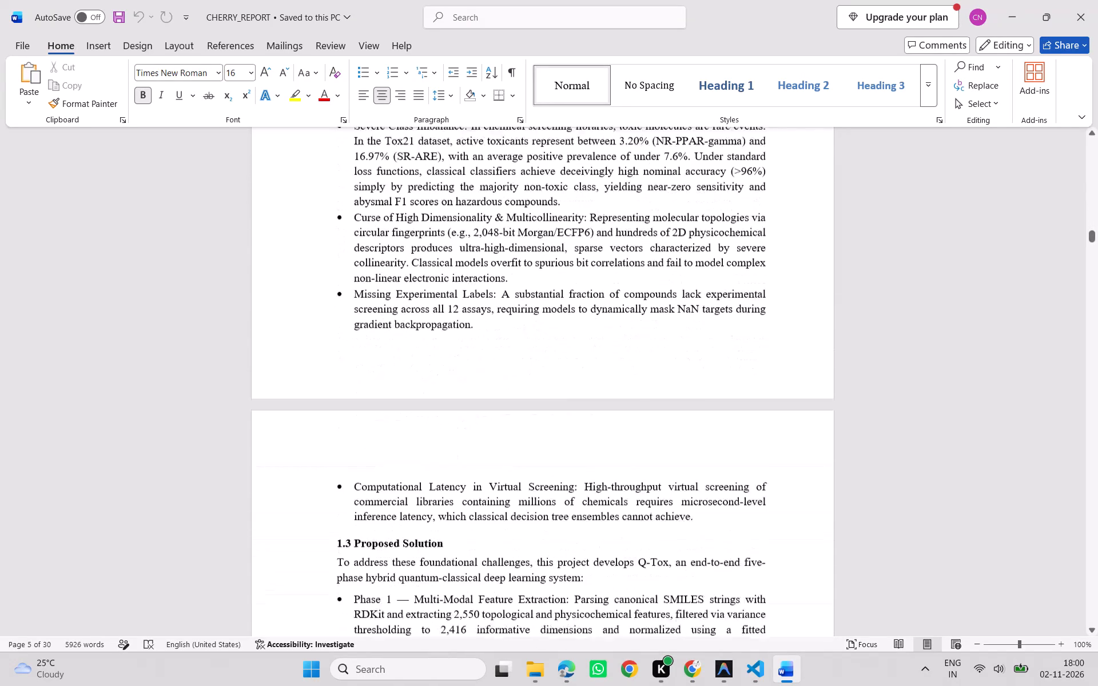
scroll(808, 446, down, 18)
scroll(808, 446, down, 4)
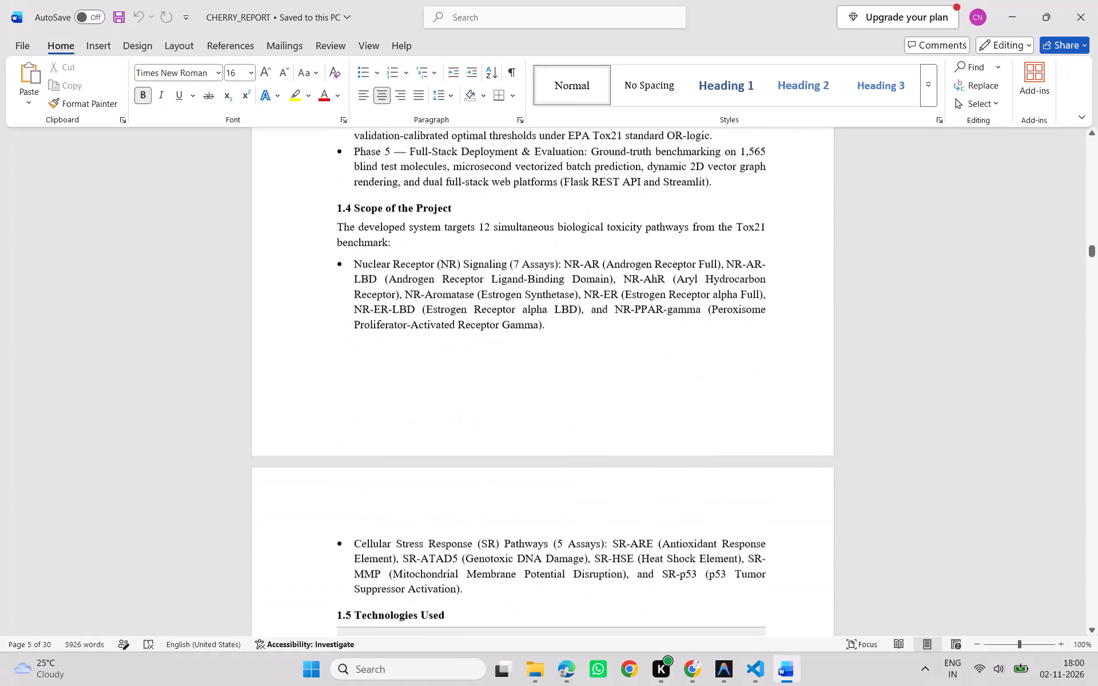
scroll(808, 446, down, 14)
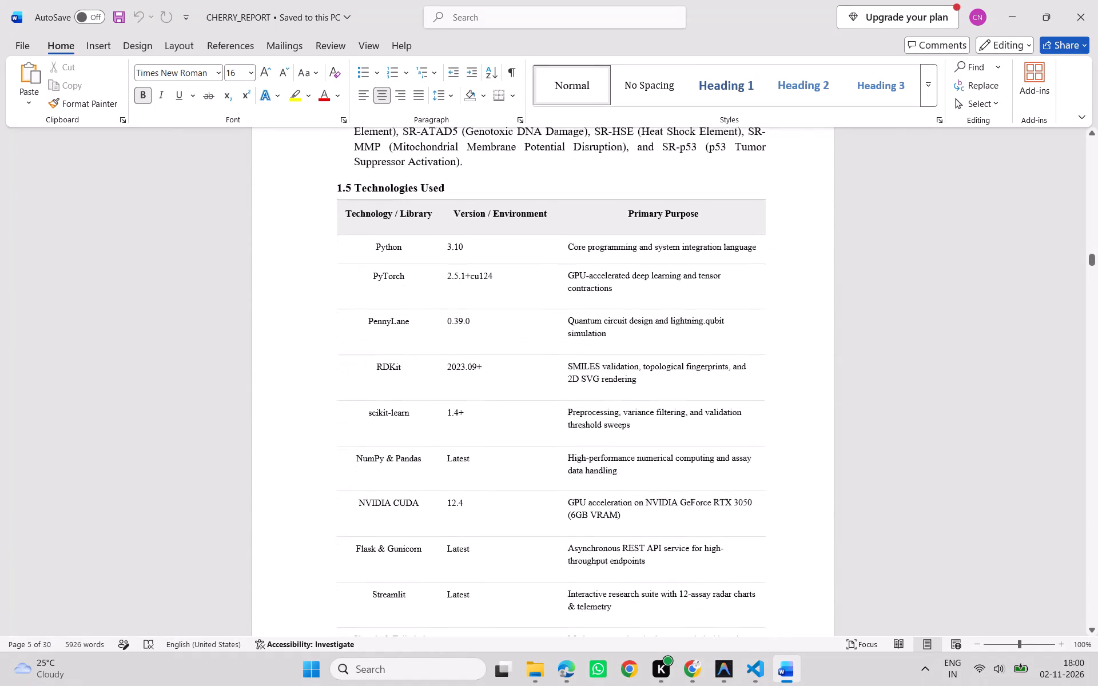
scroll(808, 446, down, 13)
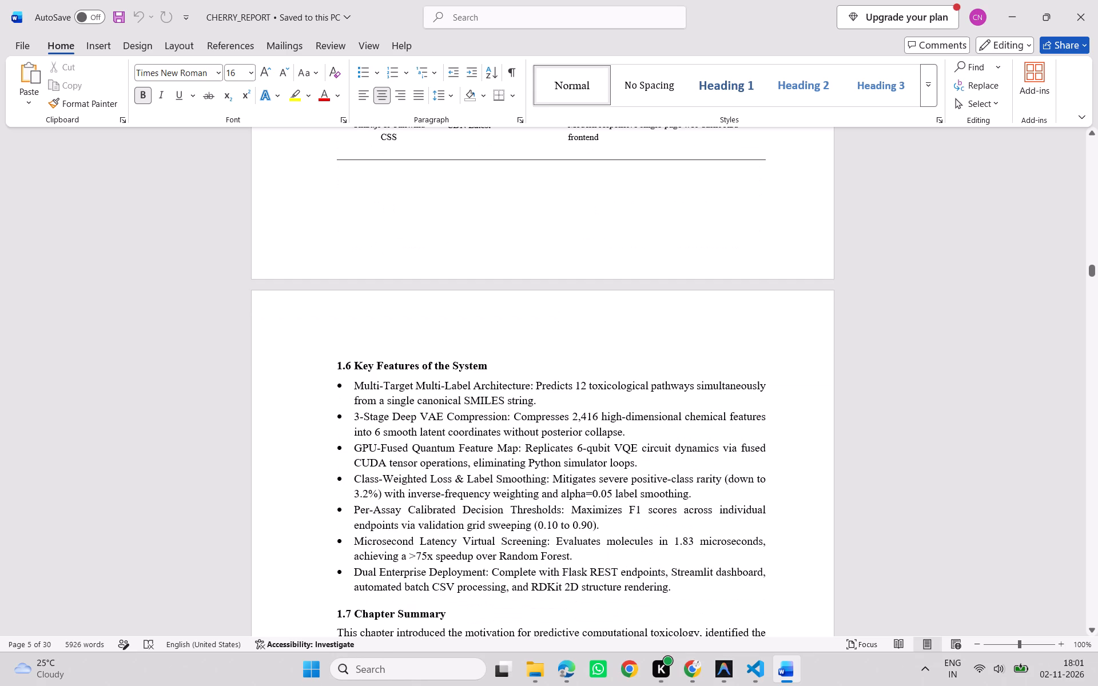
scroll(792, 426, down, 6)
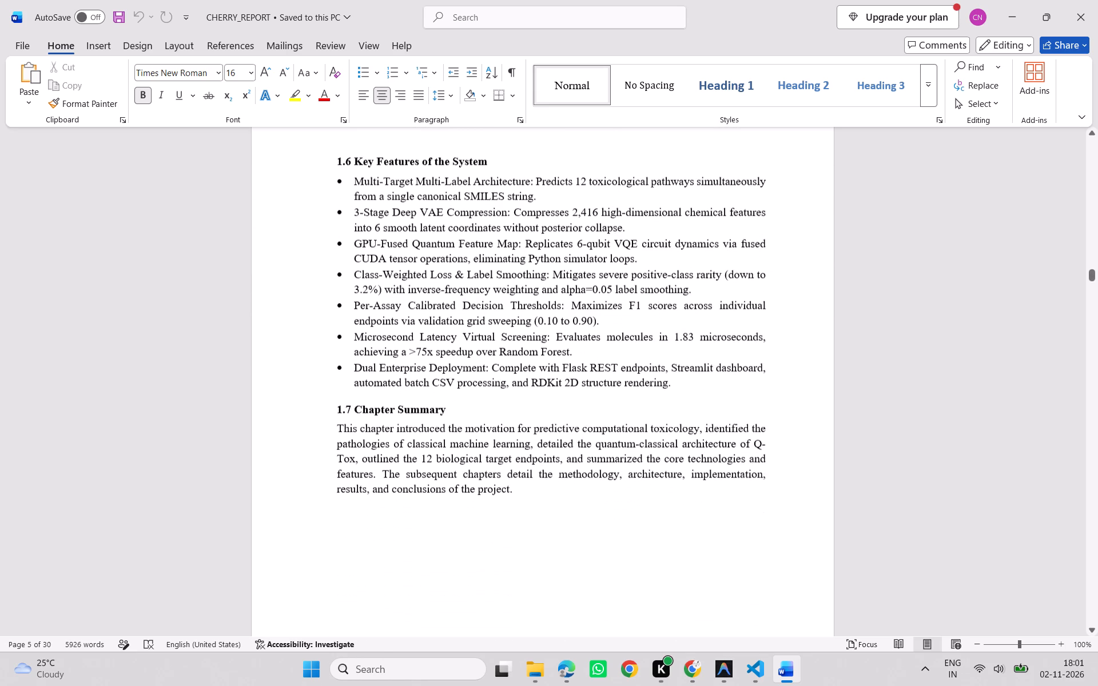
scroll(787, 446, down, 5)
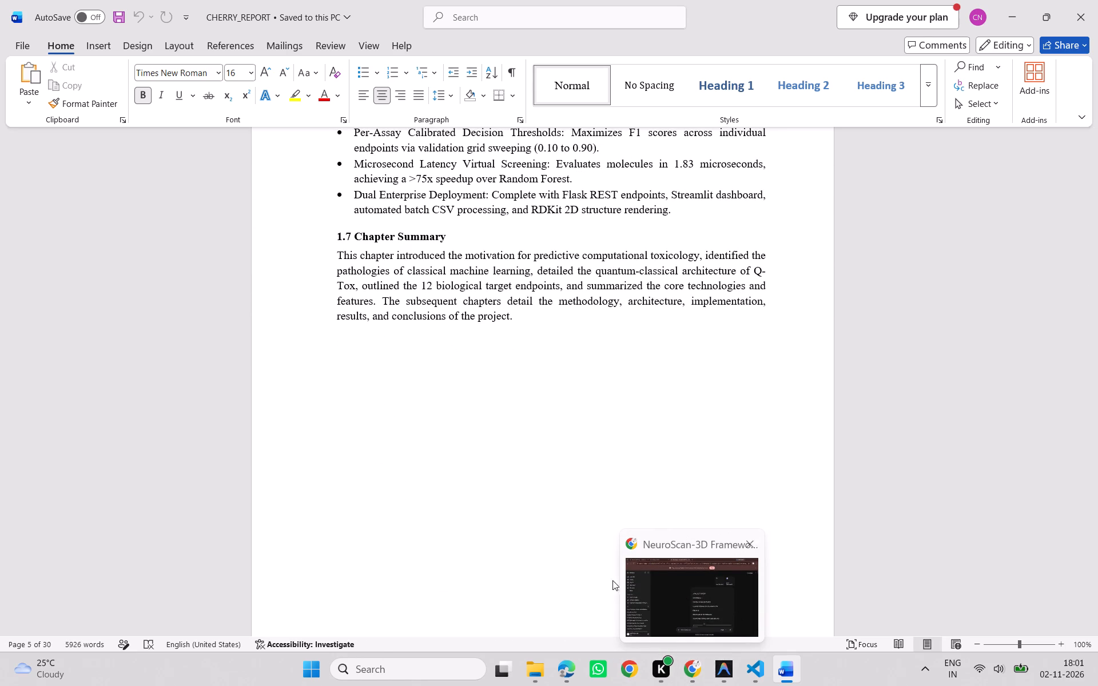
Examine Chapter 2, Objectives, including the general objective and the phase-wise specific objectives.
scroll(562, 506, down, 16)
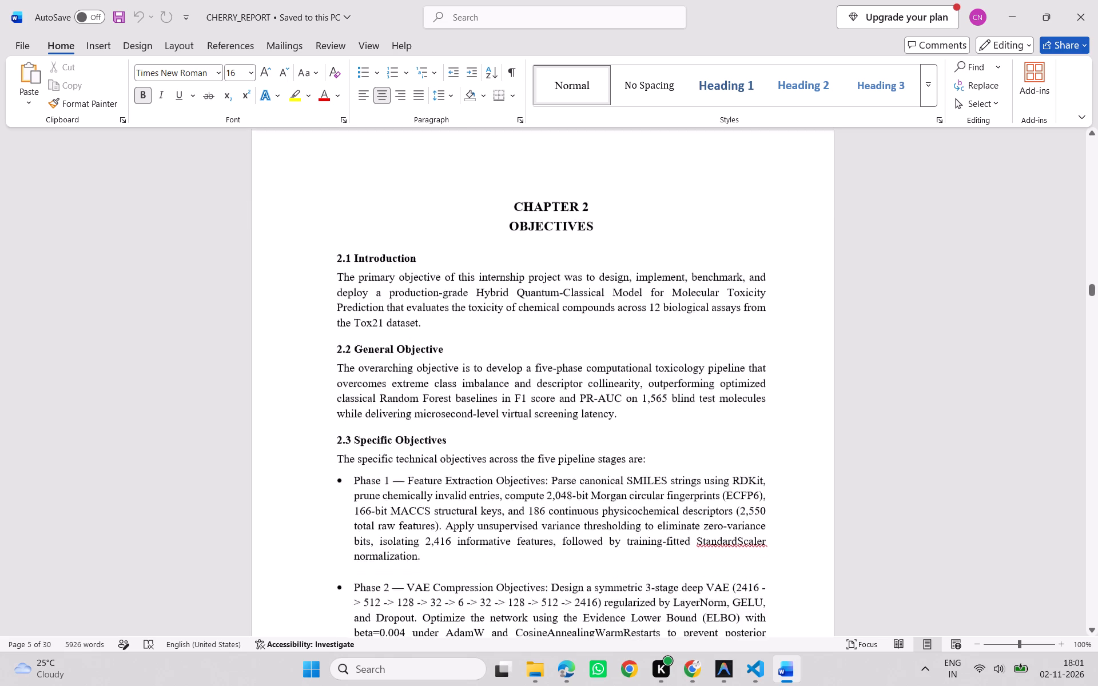
scroll(548, 512, down, 7)
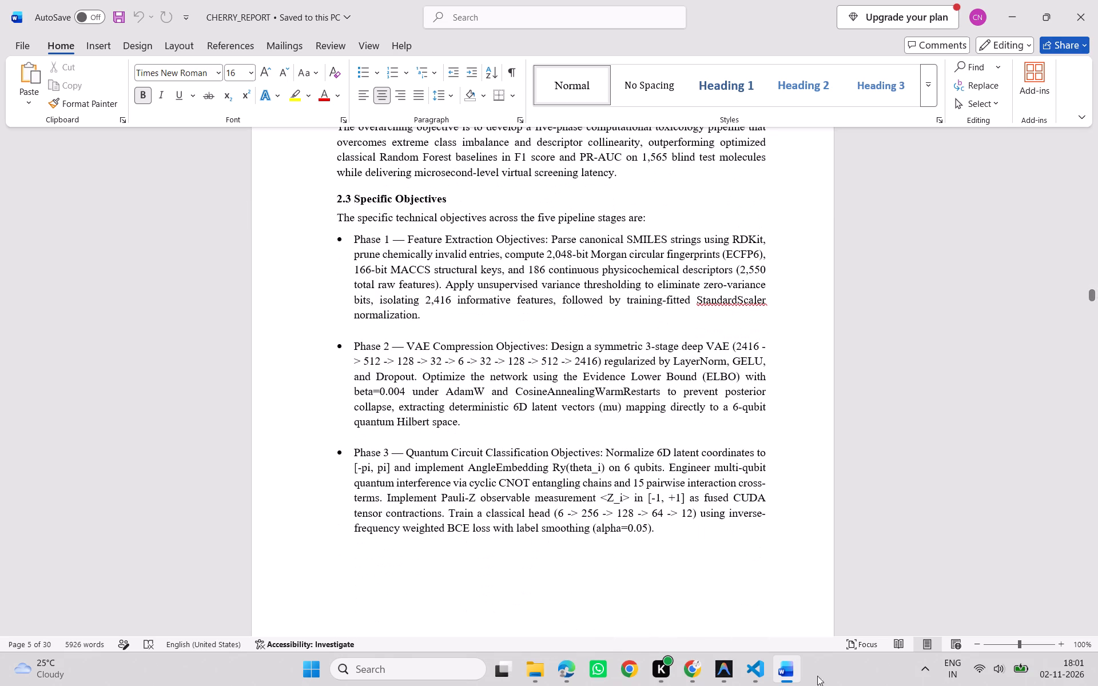
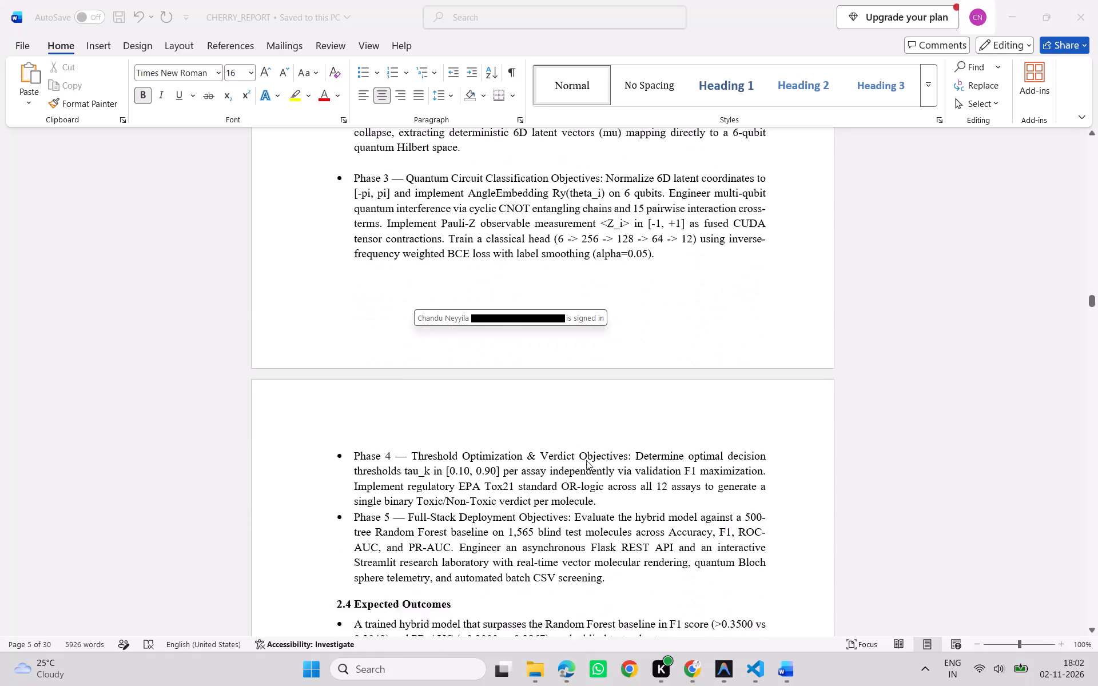
Examine the rest of the report, from the Chapter 2 objectives through the assay results table to the appendices and references, ending back at the Bonafide Certificate.
scroll(595, 464, up, 1)
scroll(595, 464, down, 4)
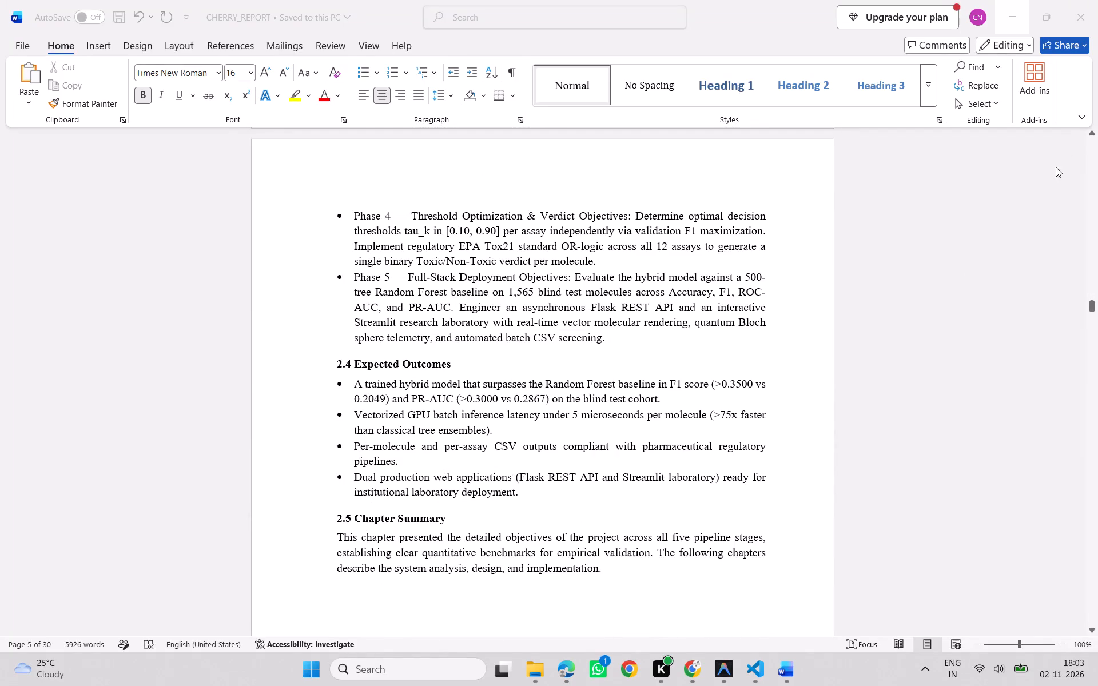
drag(1091, 302, 1089, 472)
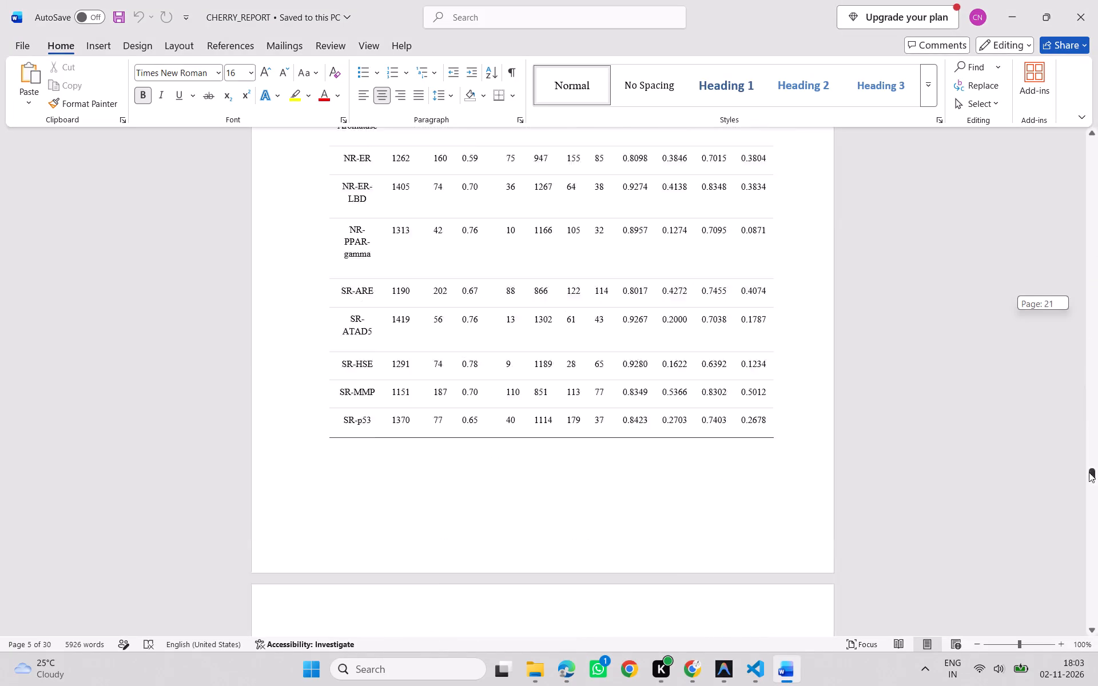
drag(1089, 472, 1093, 684)
scroll(605, 490, up, 8)
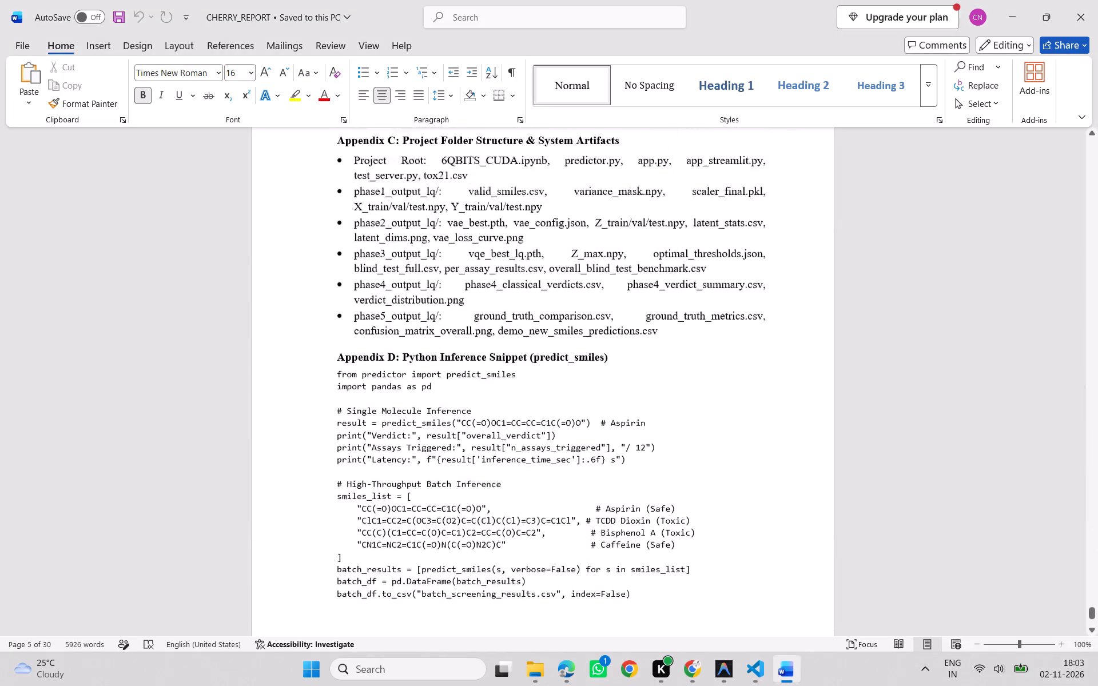
scroll(579, 487, up, 20)
scroll(579, 487, up, 9)
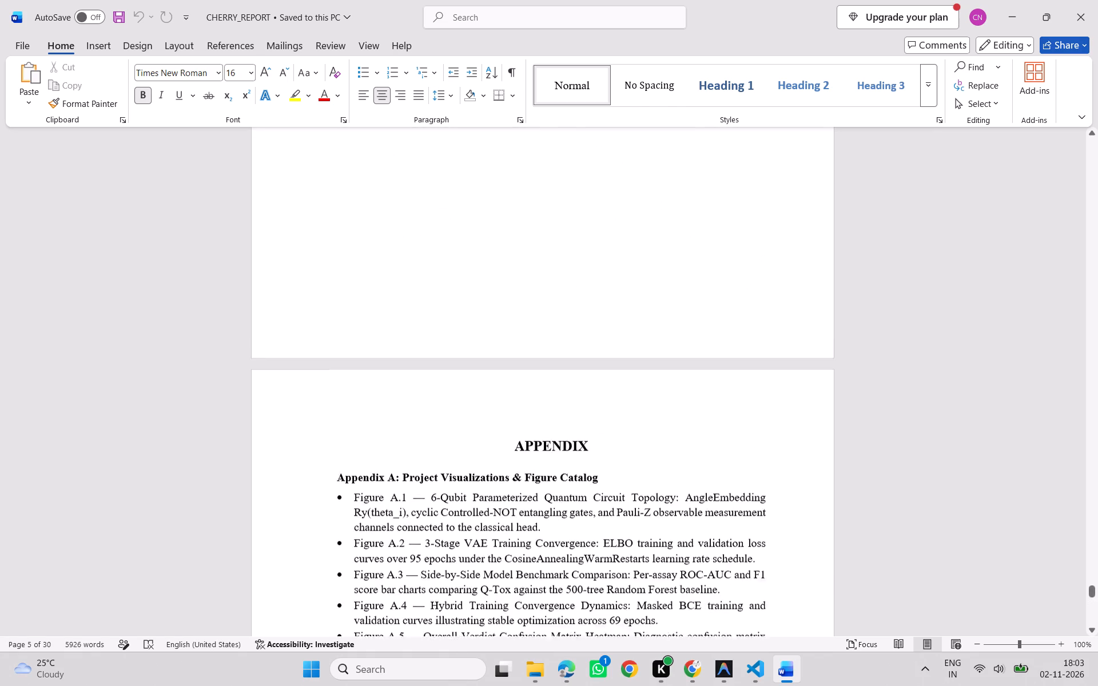
scroll(673, 486, up, 13)
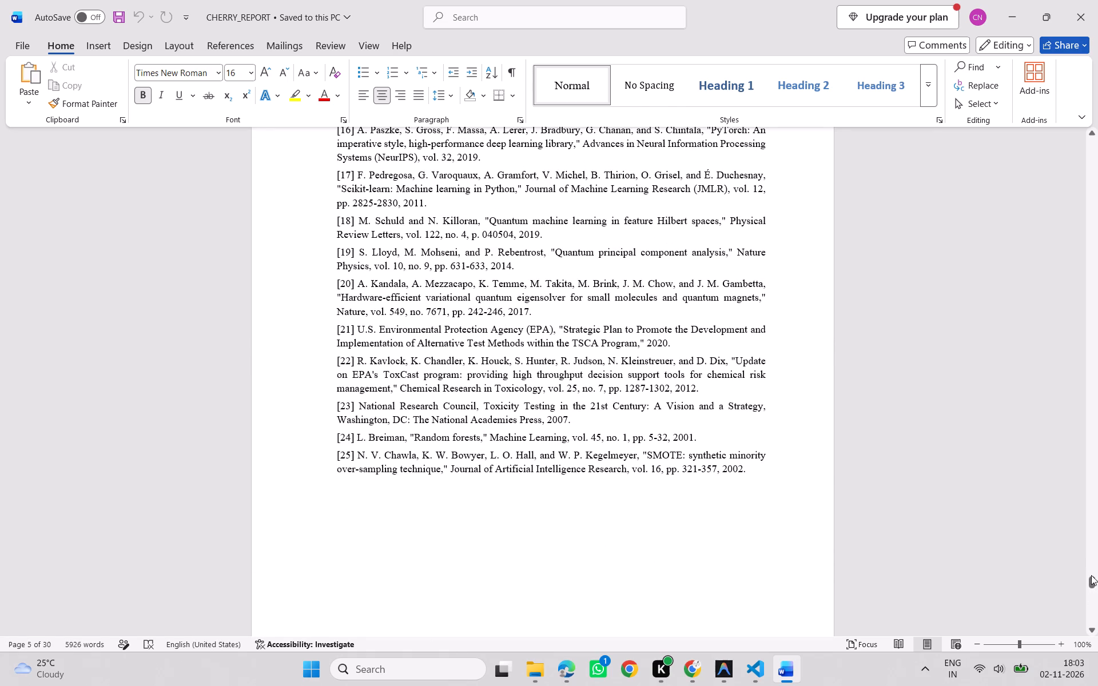
drag(1092, 577, 1021, 96)
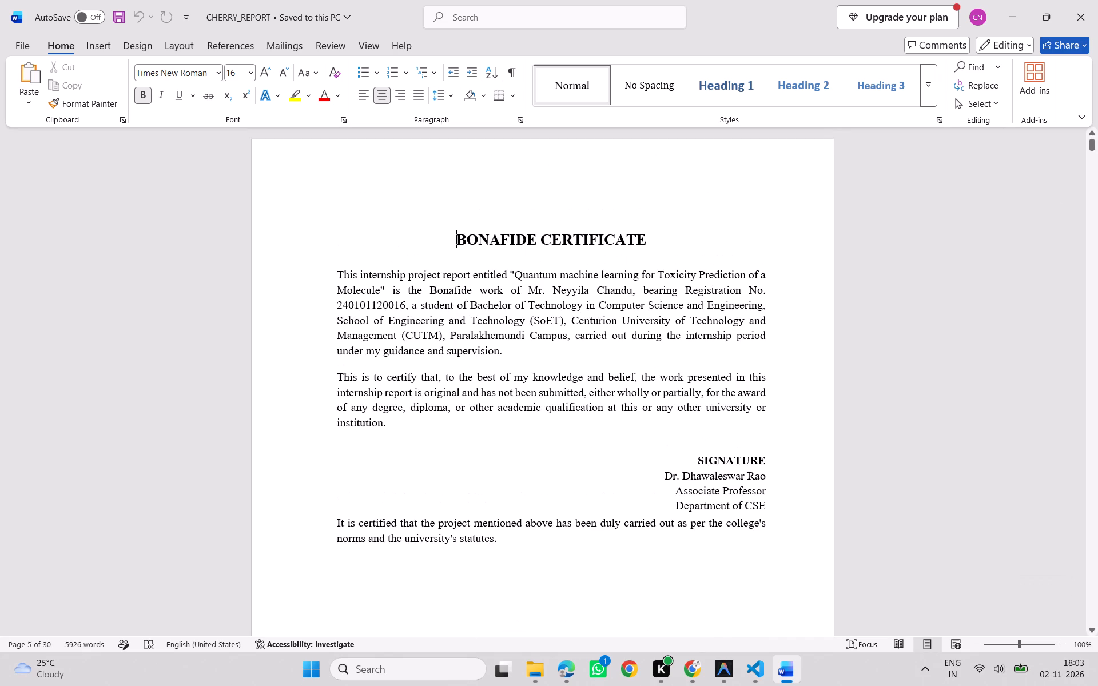
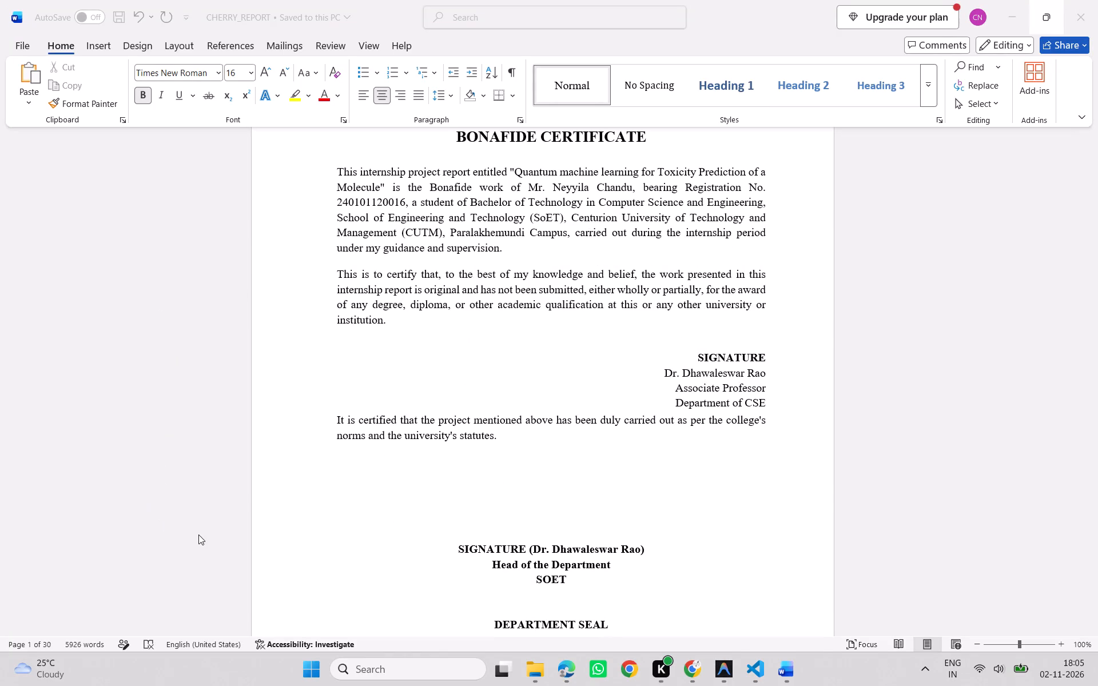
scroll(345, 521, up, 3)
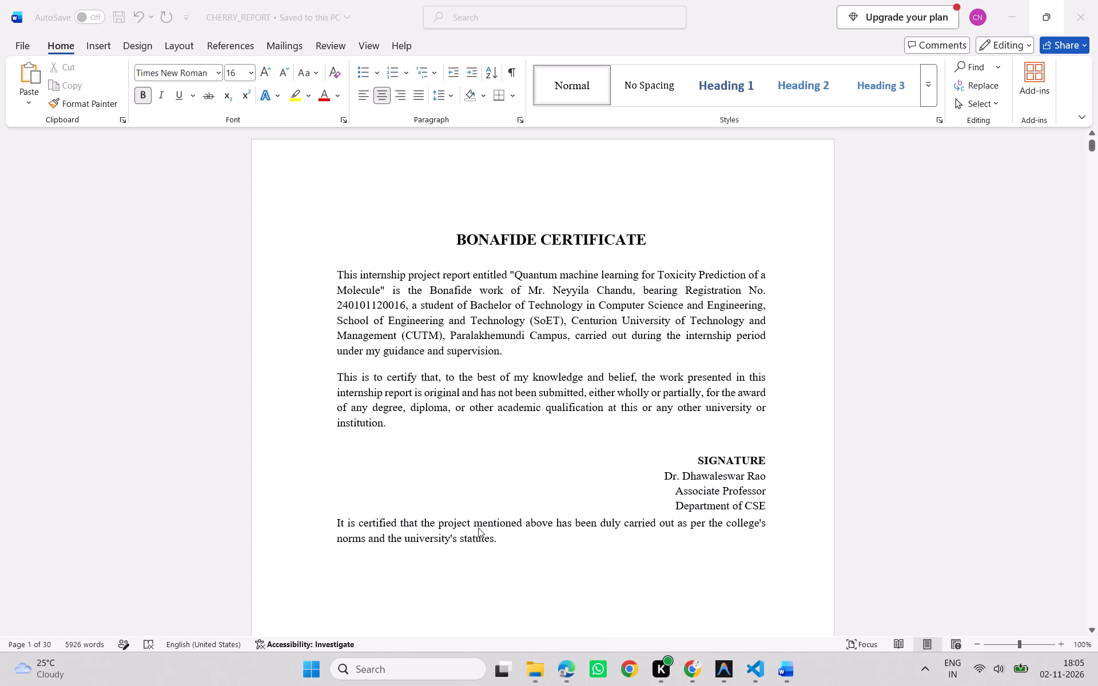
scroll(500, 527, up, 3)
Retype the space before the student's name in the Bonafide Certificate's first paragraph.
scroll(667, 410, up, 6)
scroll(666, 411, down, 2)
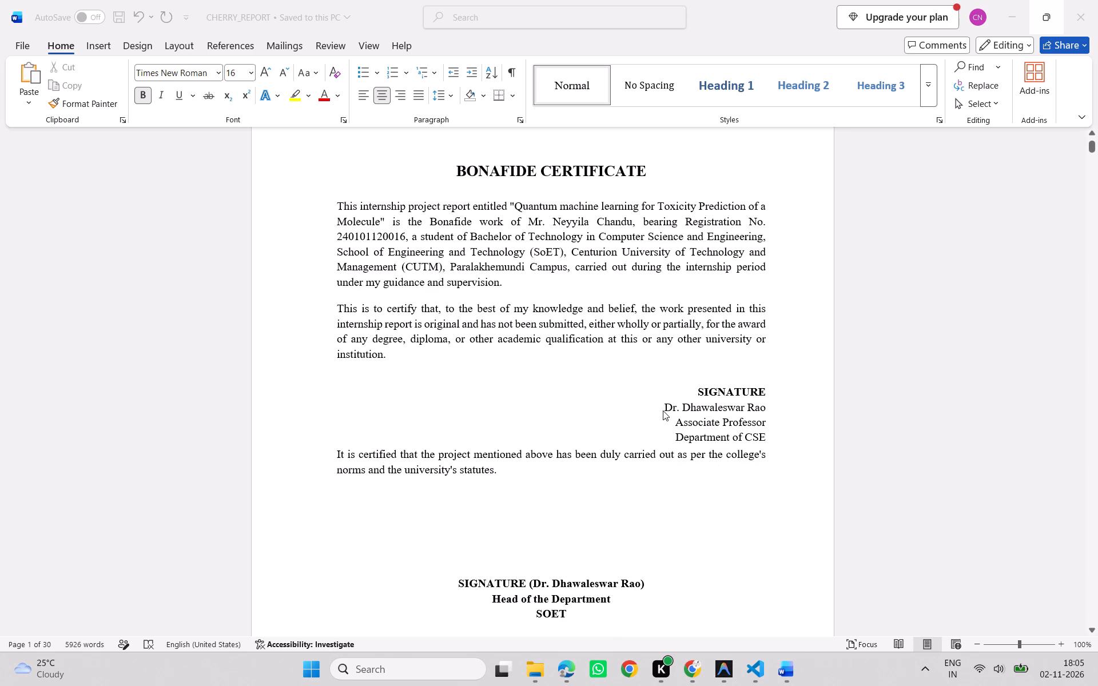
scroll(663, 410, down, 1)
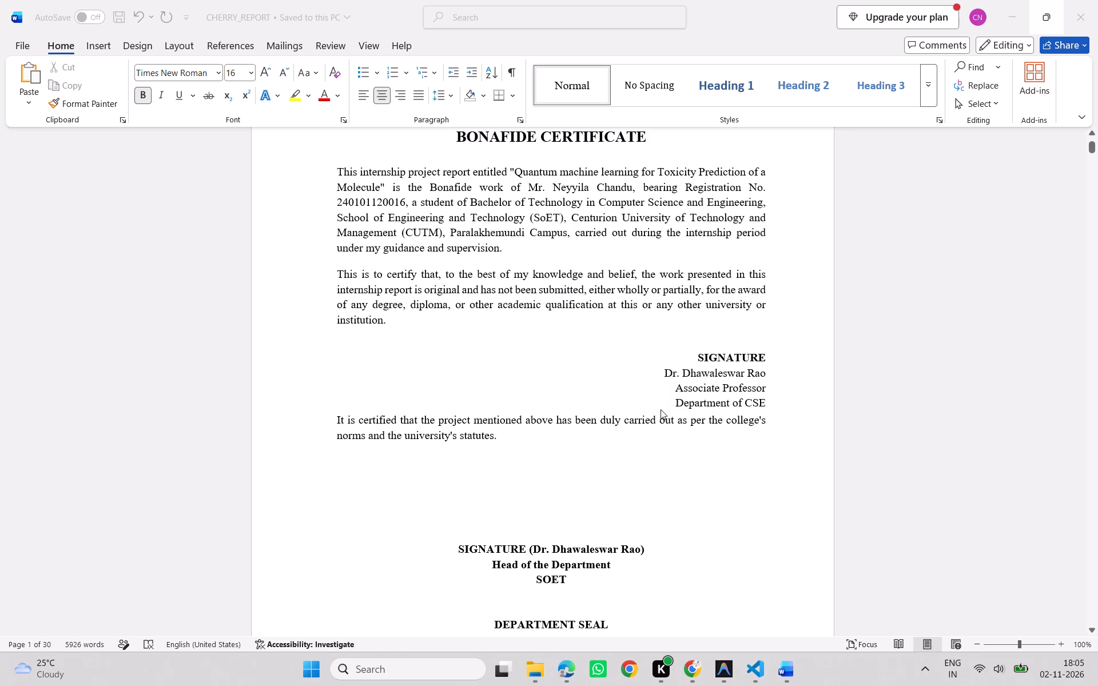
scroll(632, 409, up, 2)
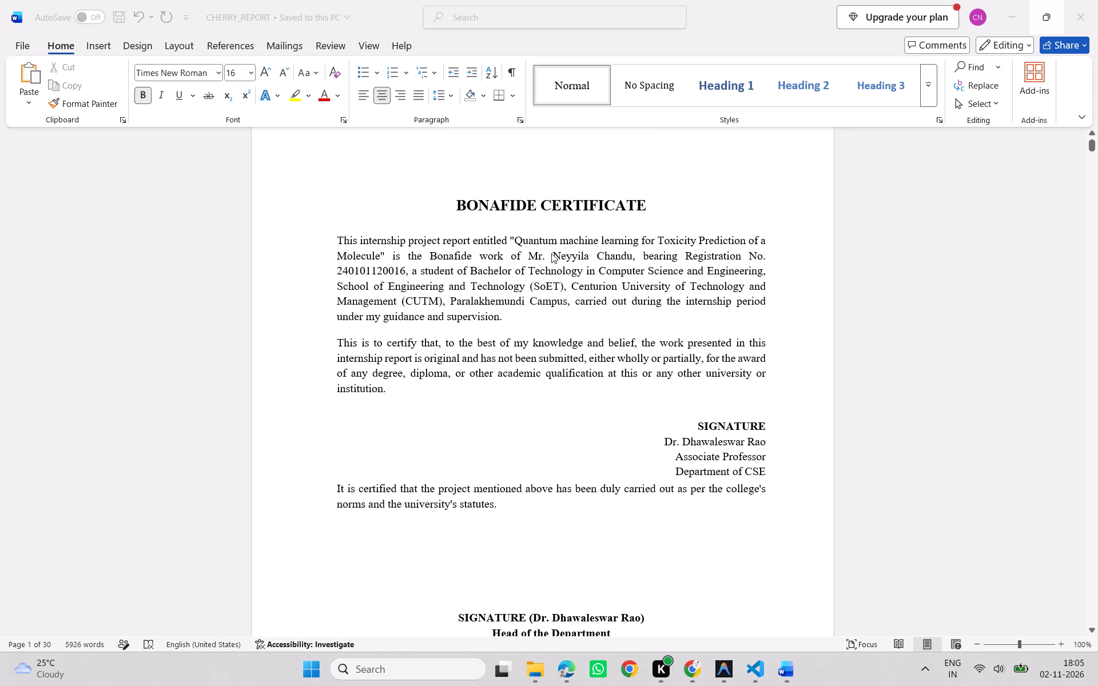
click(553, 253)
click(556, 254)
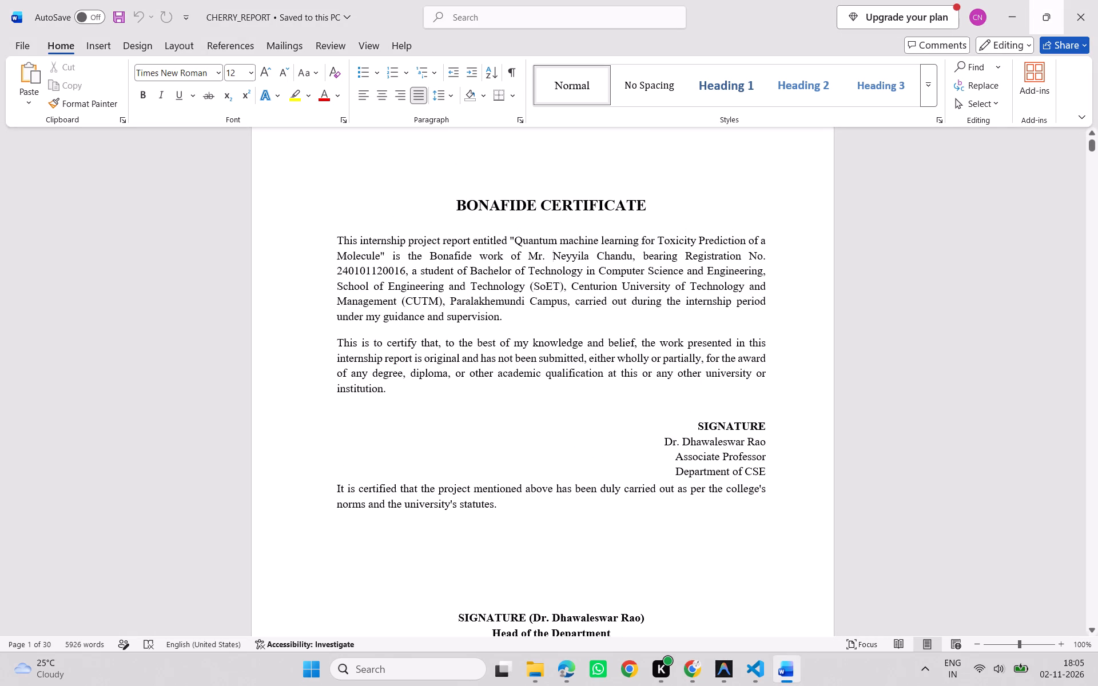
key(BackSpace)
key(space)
Examine the rest of the Bonafide Certificate, including its signature and department seal blocks, and the start of the Declaration page.
scroll(602, 366, down, 1)
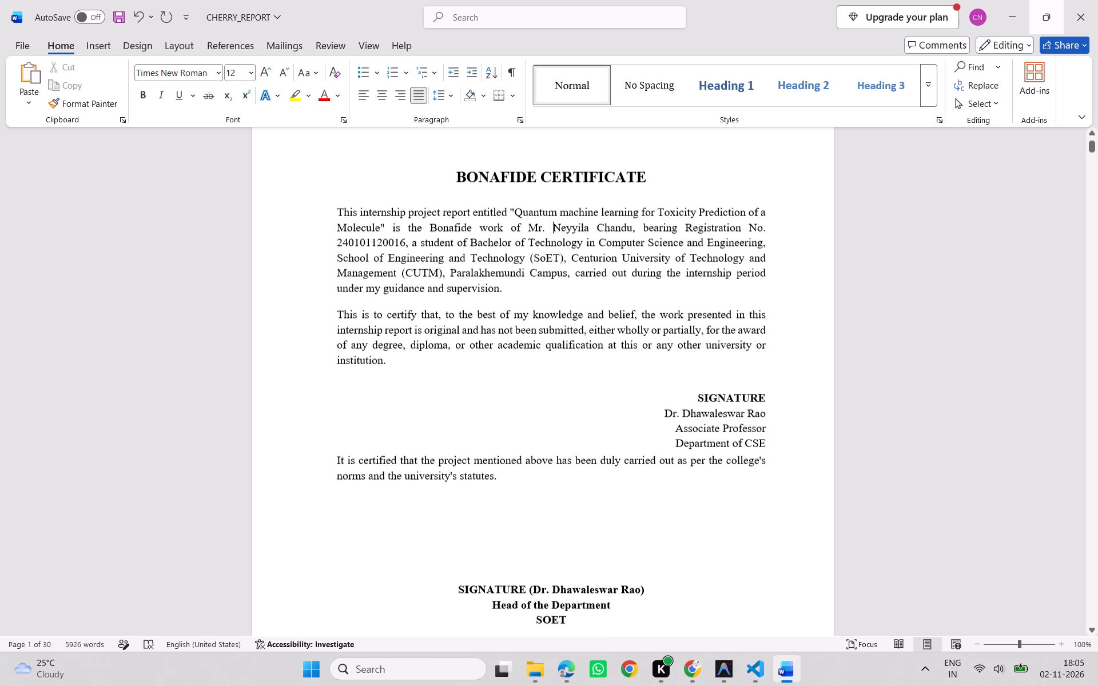
scroll(602, 366, down, 4)
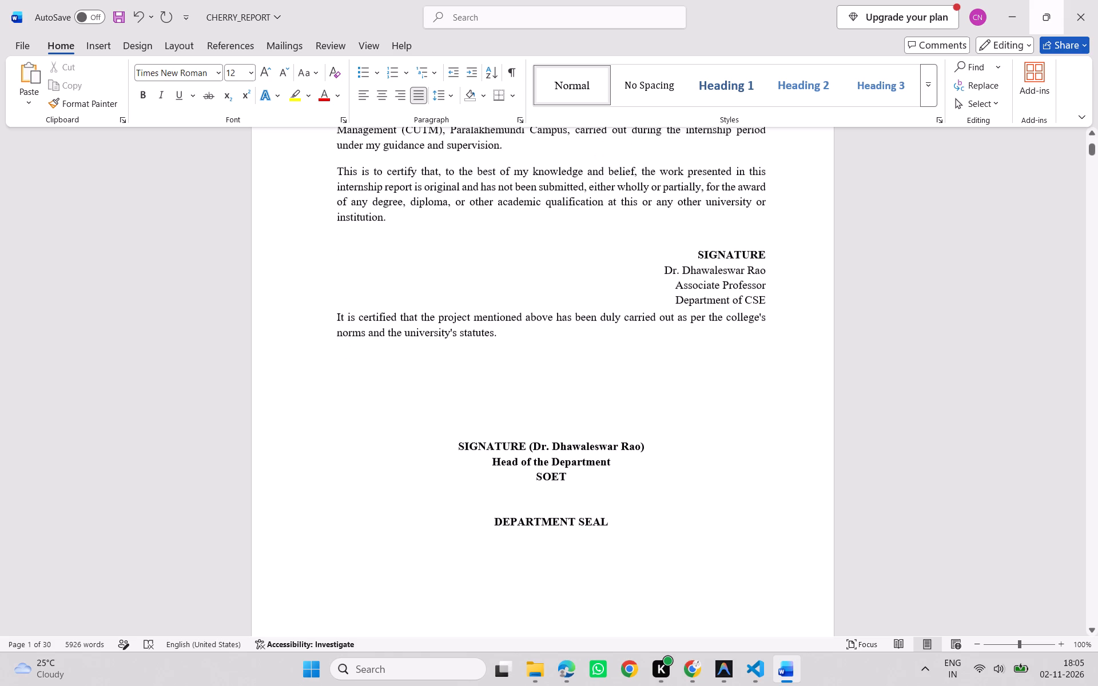
scroll(602, 366, down, 2)
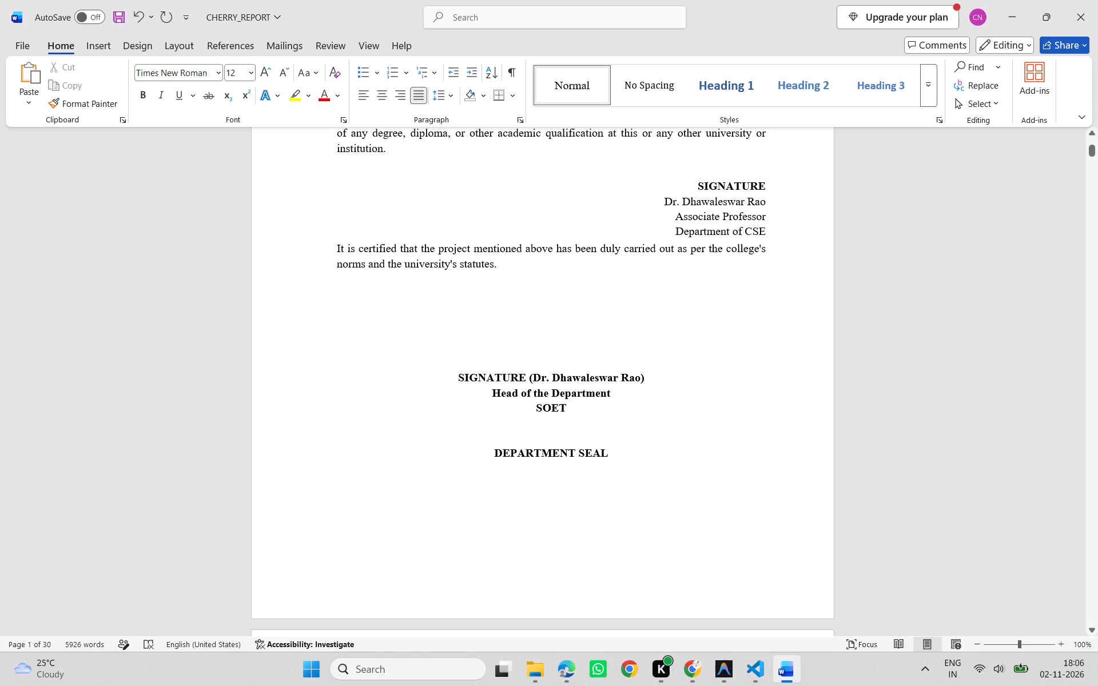
scroll(730, 539, up, 2)
scroll(631, 514, down, 1)
scroll(615, 509, up, 10)
scroll(577, 508, down, 3)
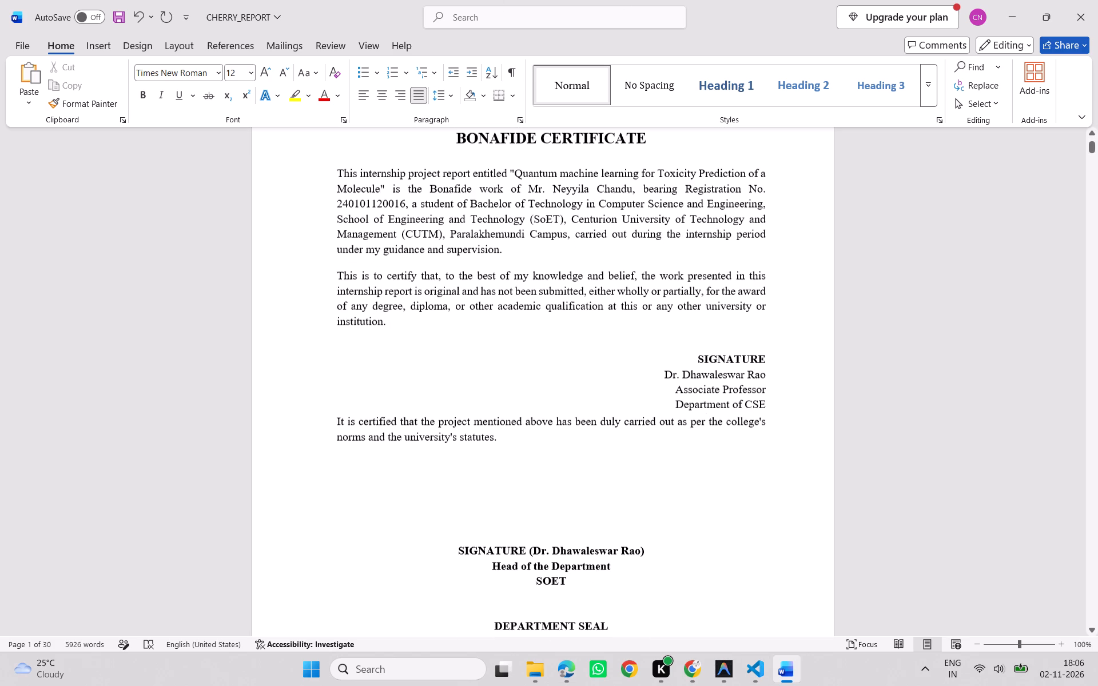
scroll(576, 508, down, 1)
scroll(576, 508, up, 1)
scroll(576, 508, down, 7)
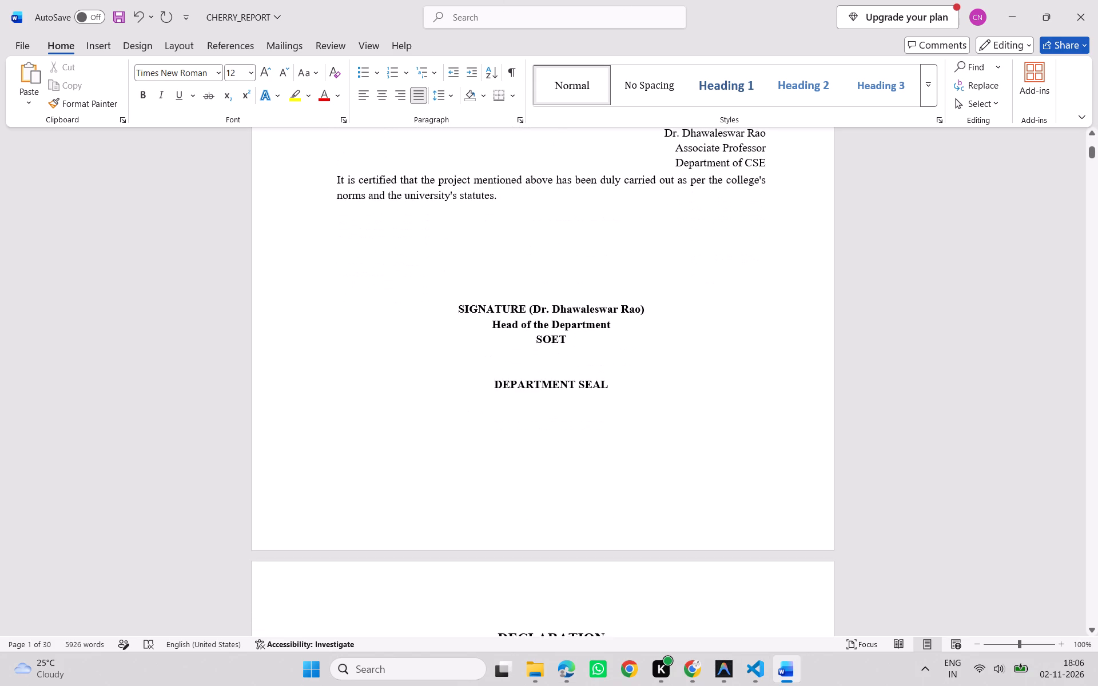
scroll(576, 512, down, 5)
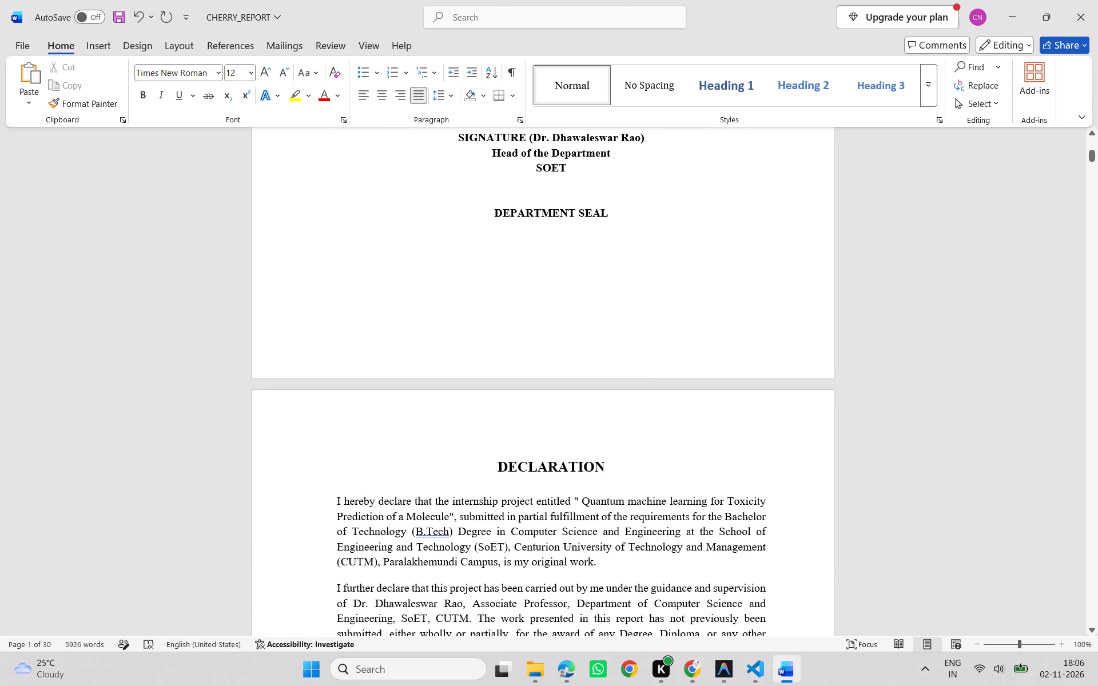
scroll(576, 512, down, 5)
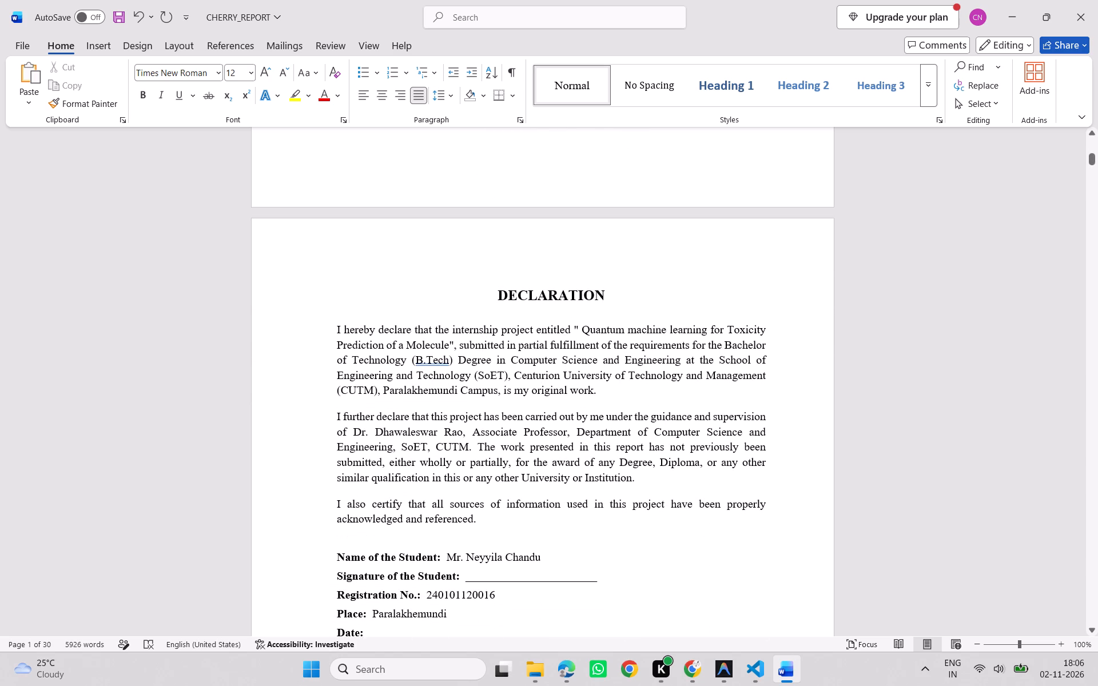
scroll(576, 512, up, 4)
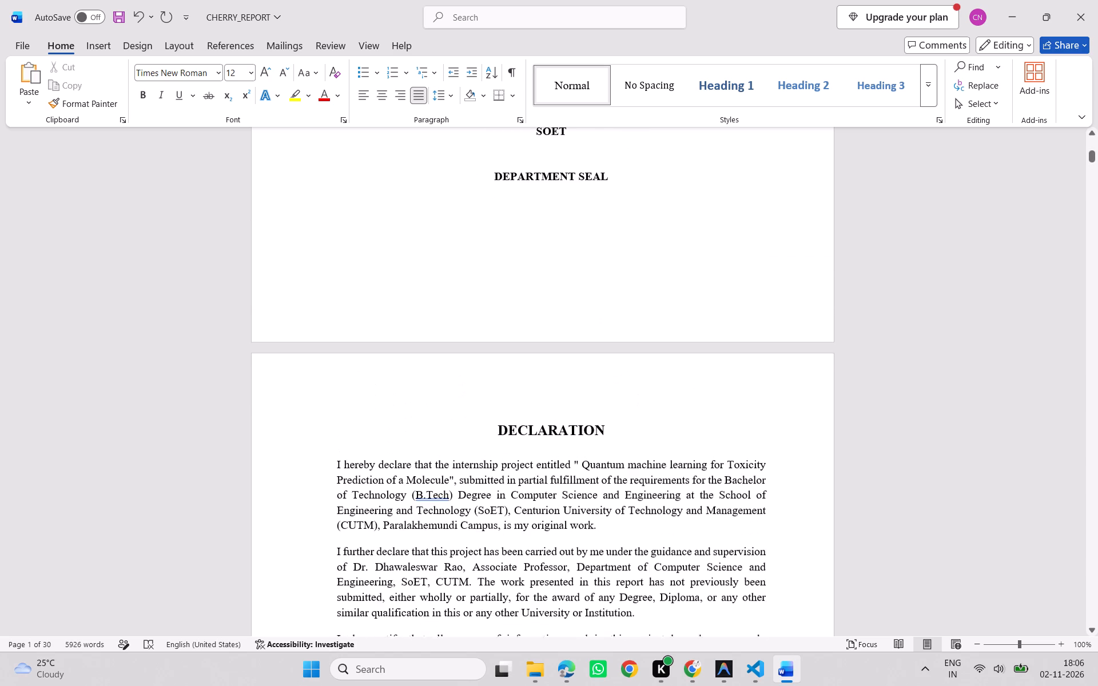
scroll(576, 514, up, 7)
scroll(574, 514, down, 2)
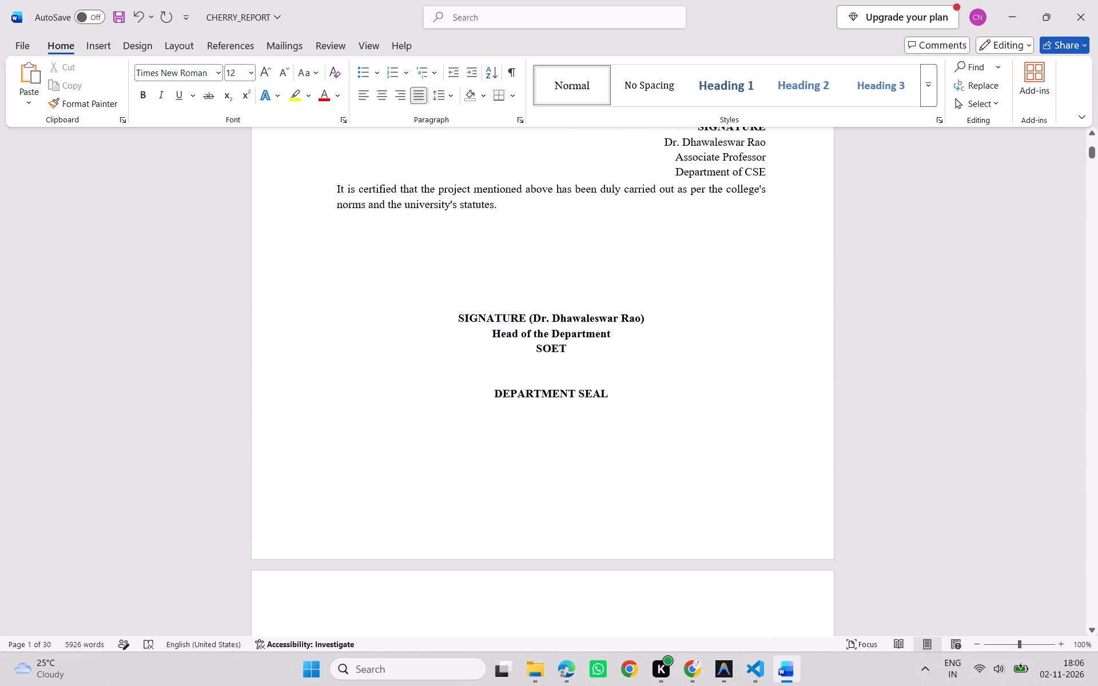
Examine the Declaration, the Acknowledgement and the Table of Contents with its chapter titles and page numbers.
scroll(574, 514, down, 16)
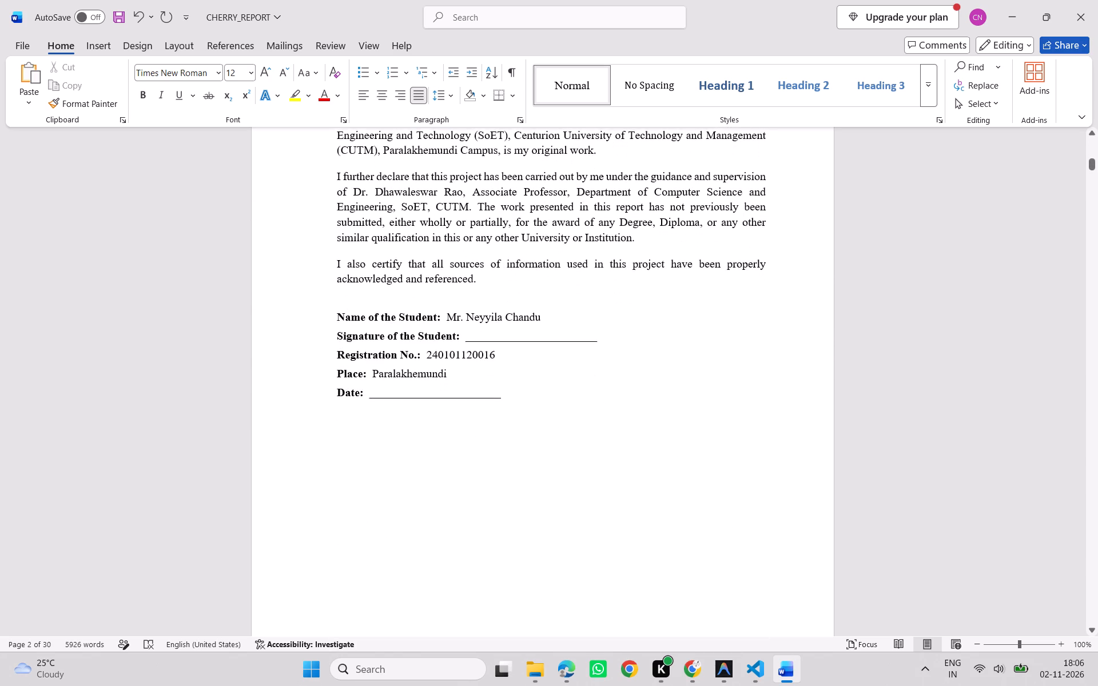
scroll(571, 519, down, 9)
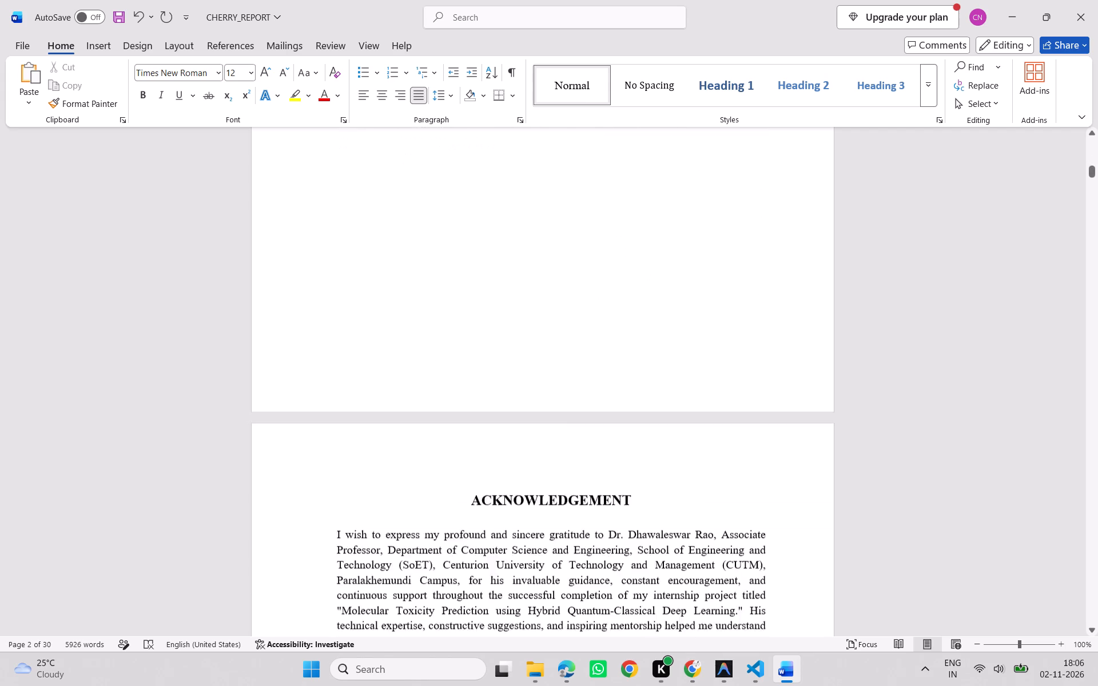
scroll(571, 519, down, 17)
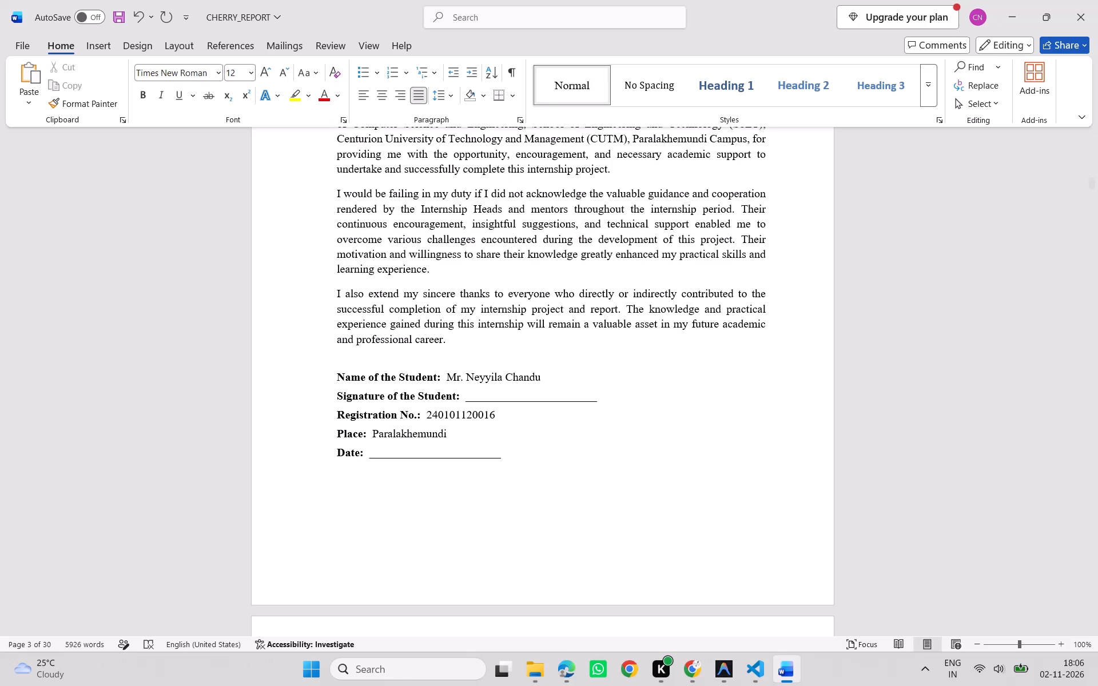
scroll(567, 514, down, 2)
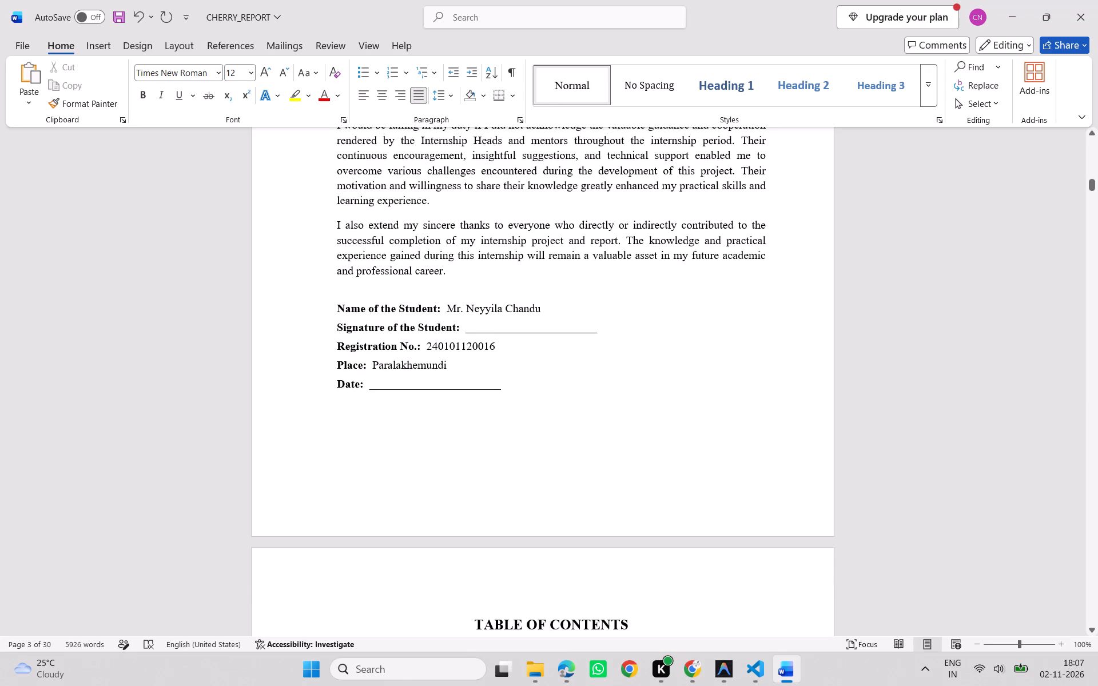
scroll(567, 514, down, 3)
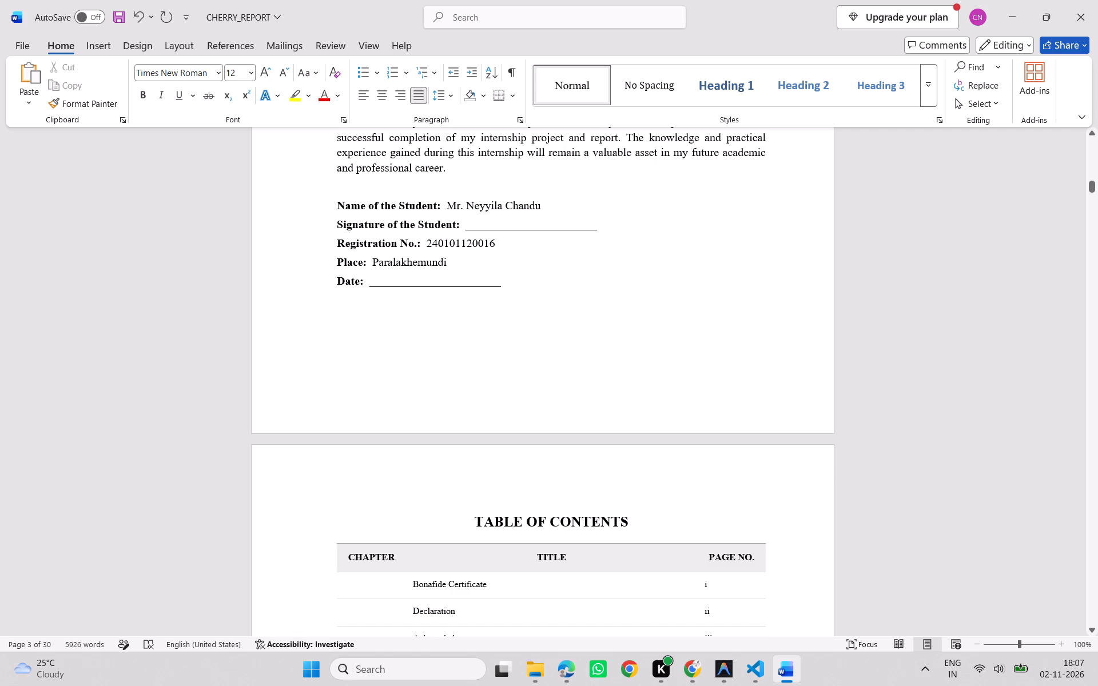
scroll(567, 514, down, 1)
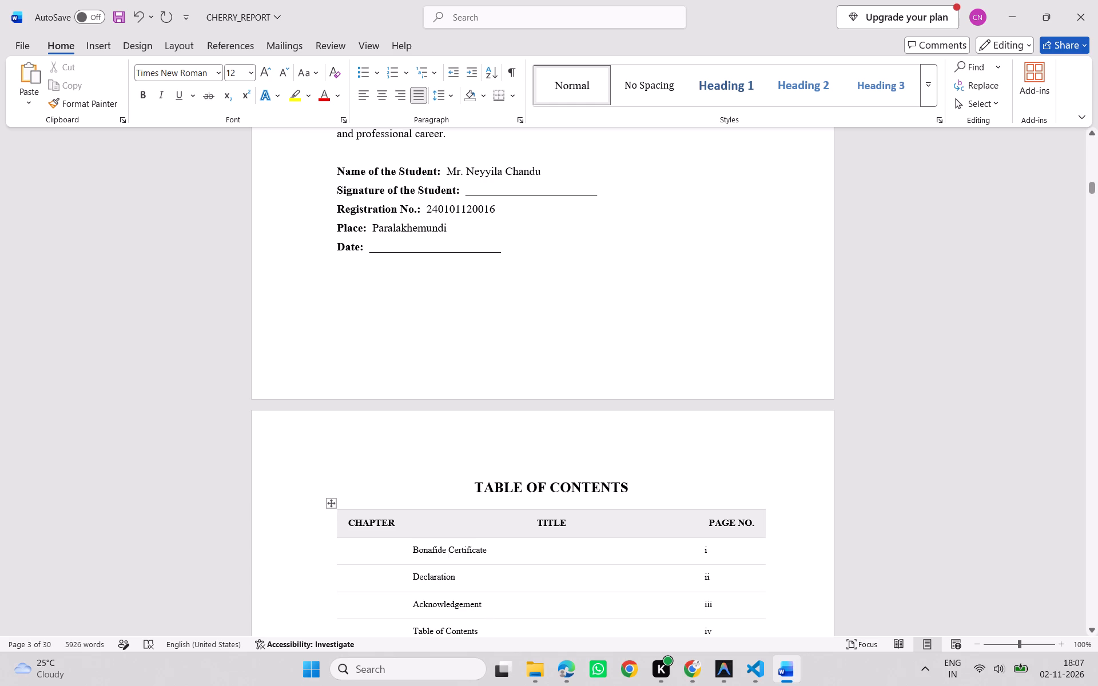
scroll(632, 460, down, 9)
click(974, 382)
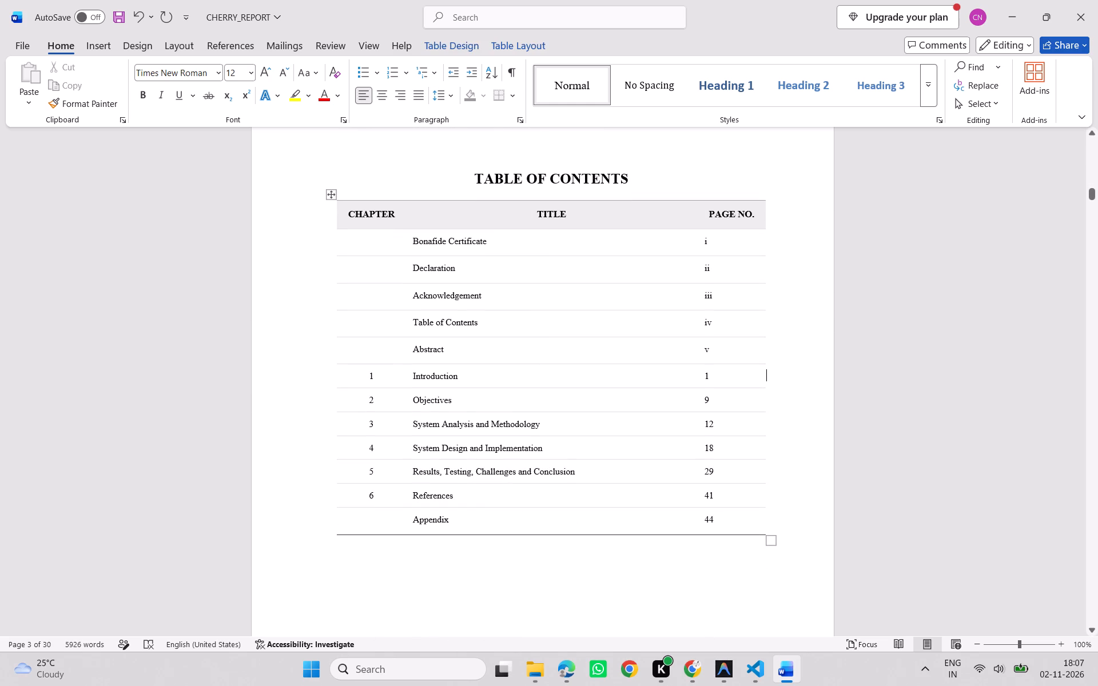
scroll(676, 441, up, 5)
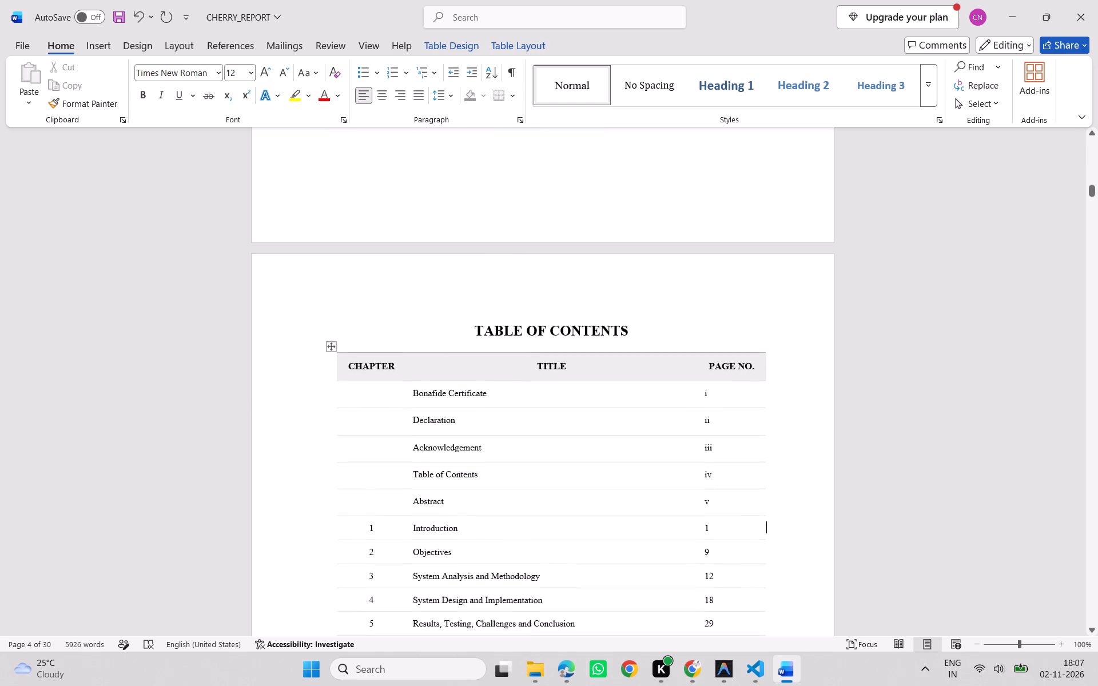
scroll(676, 441, down, 4)
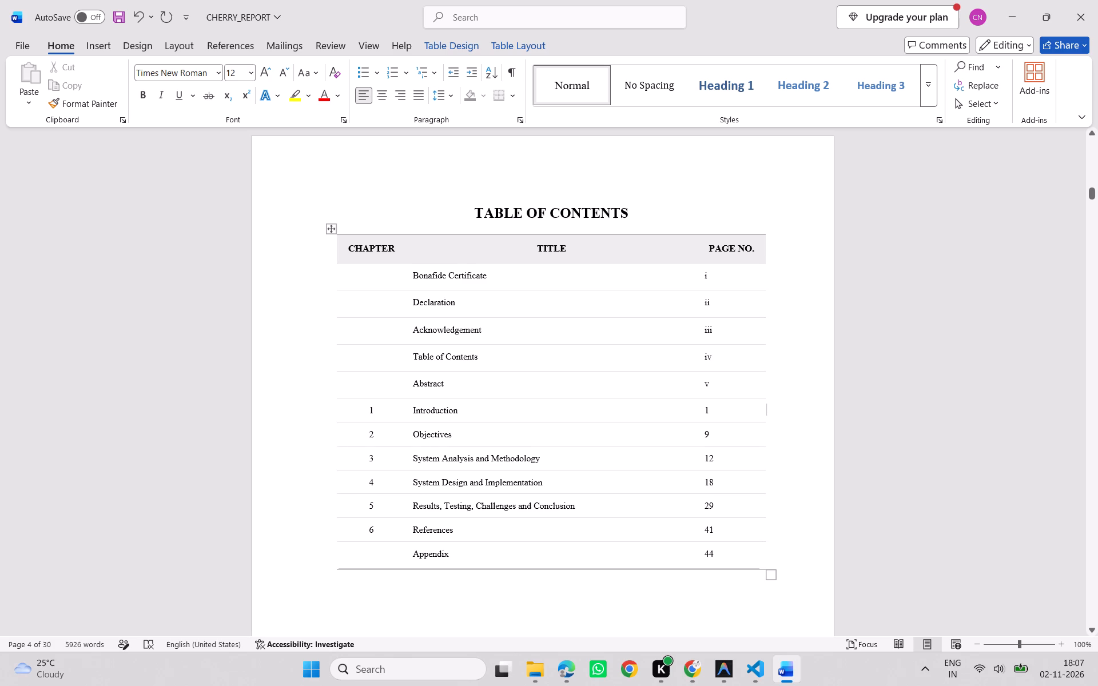
scroll(574, 437, up, 9)
scroll(494, 402, down, 1)
scroll(492, 402, up, 1)
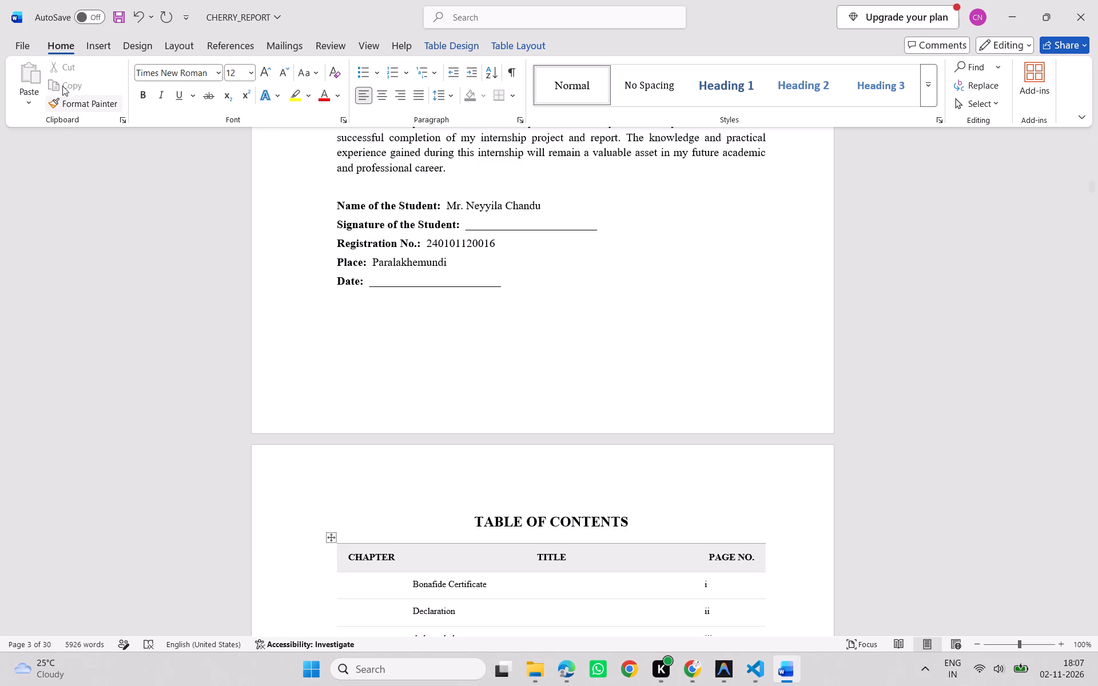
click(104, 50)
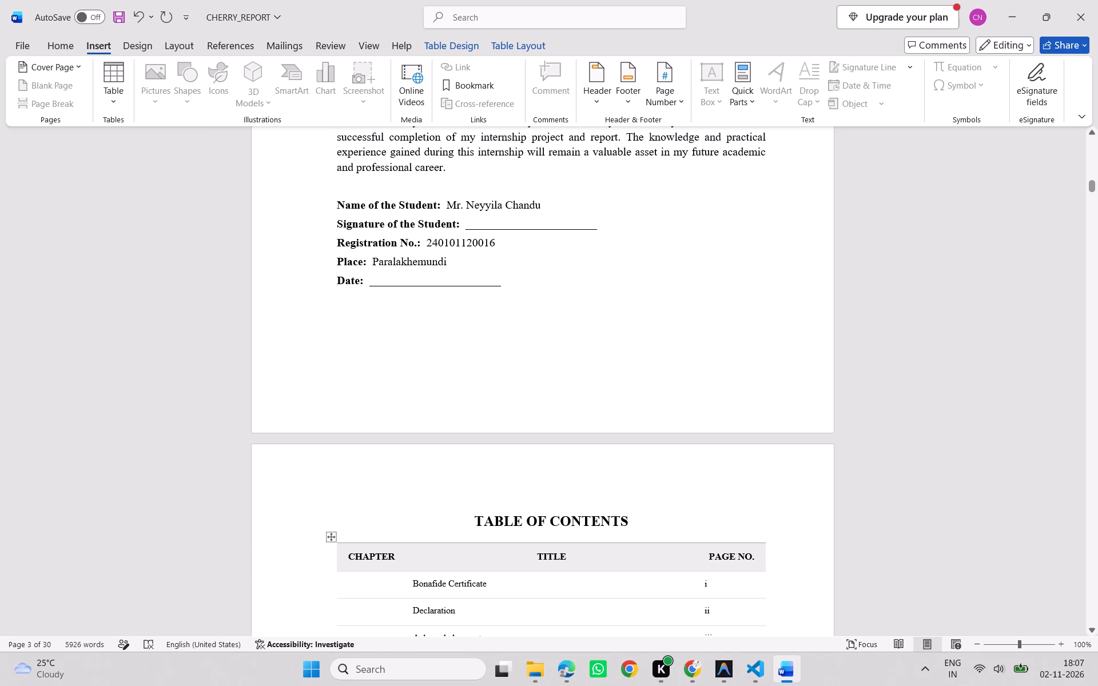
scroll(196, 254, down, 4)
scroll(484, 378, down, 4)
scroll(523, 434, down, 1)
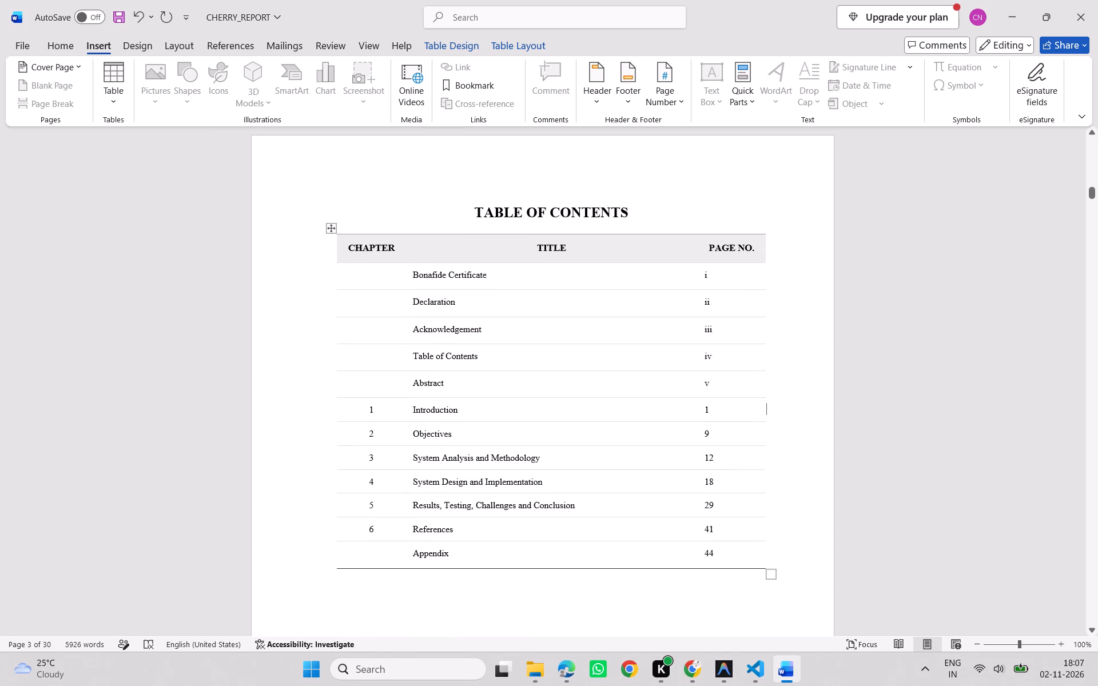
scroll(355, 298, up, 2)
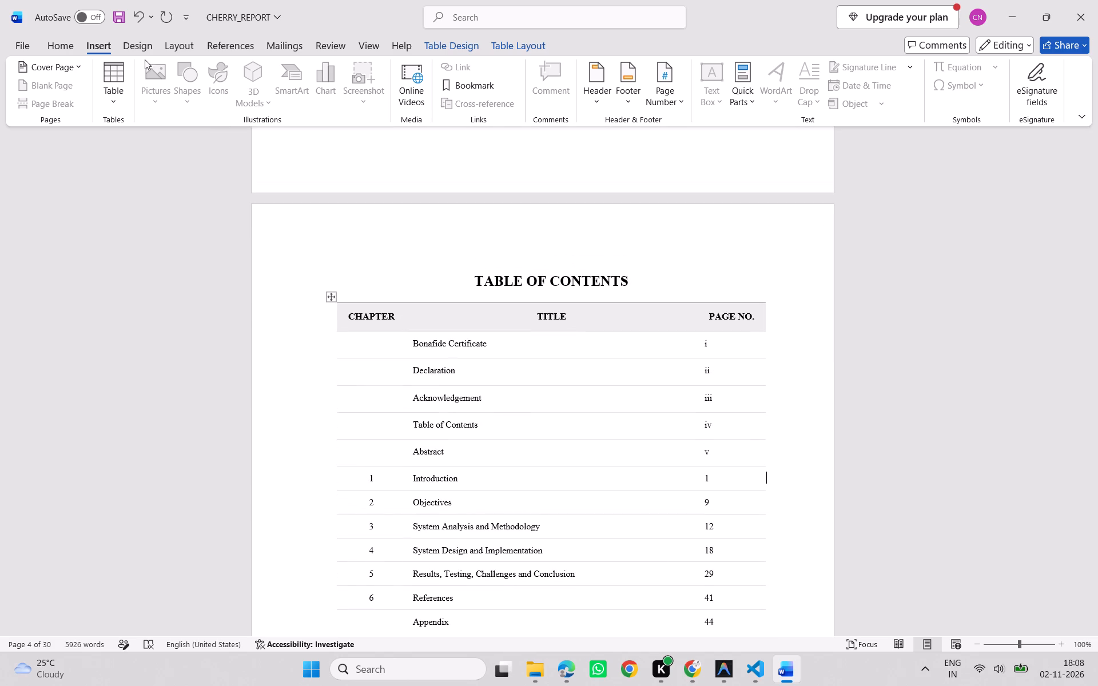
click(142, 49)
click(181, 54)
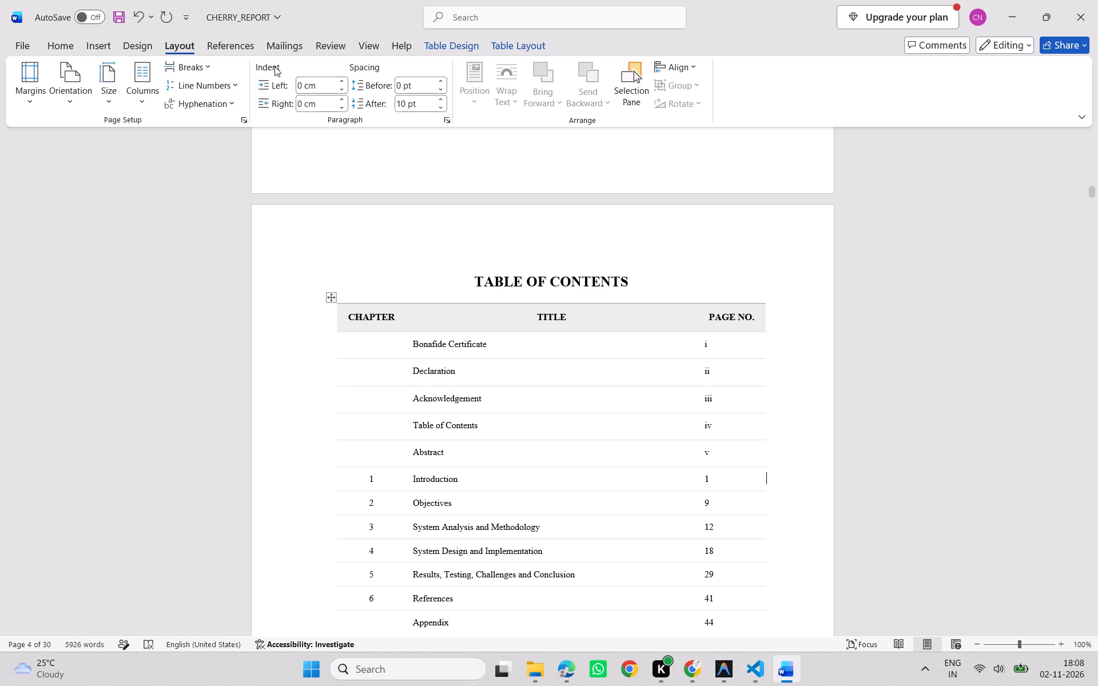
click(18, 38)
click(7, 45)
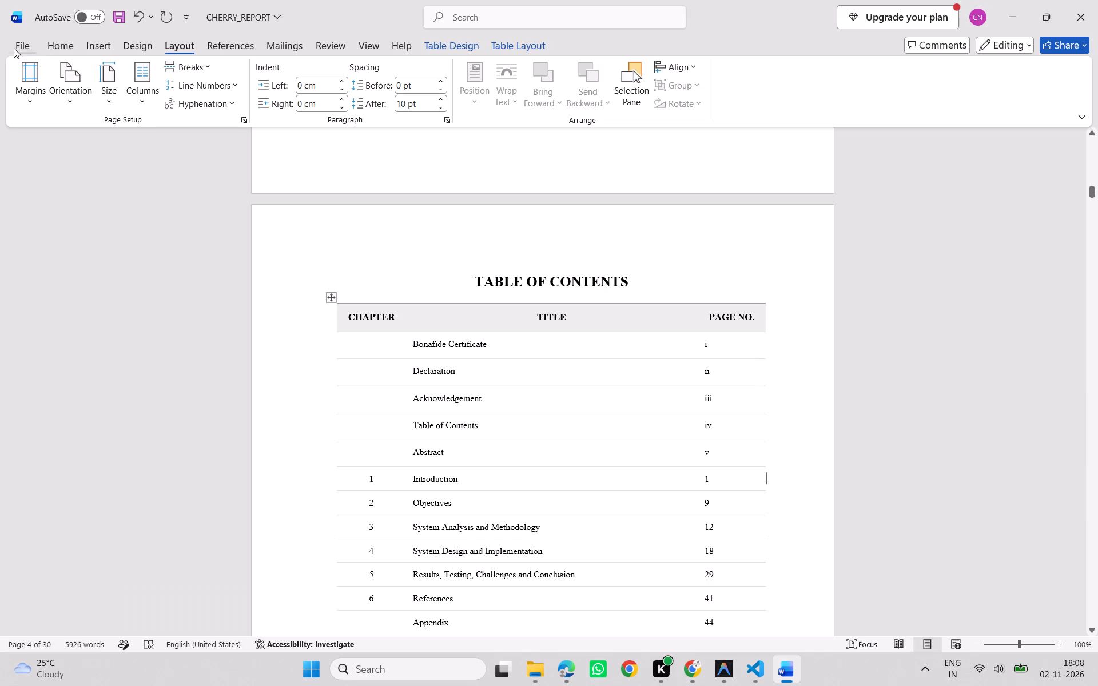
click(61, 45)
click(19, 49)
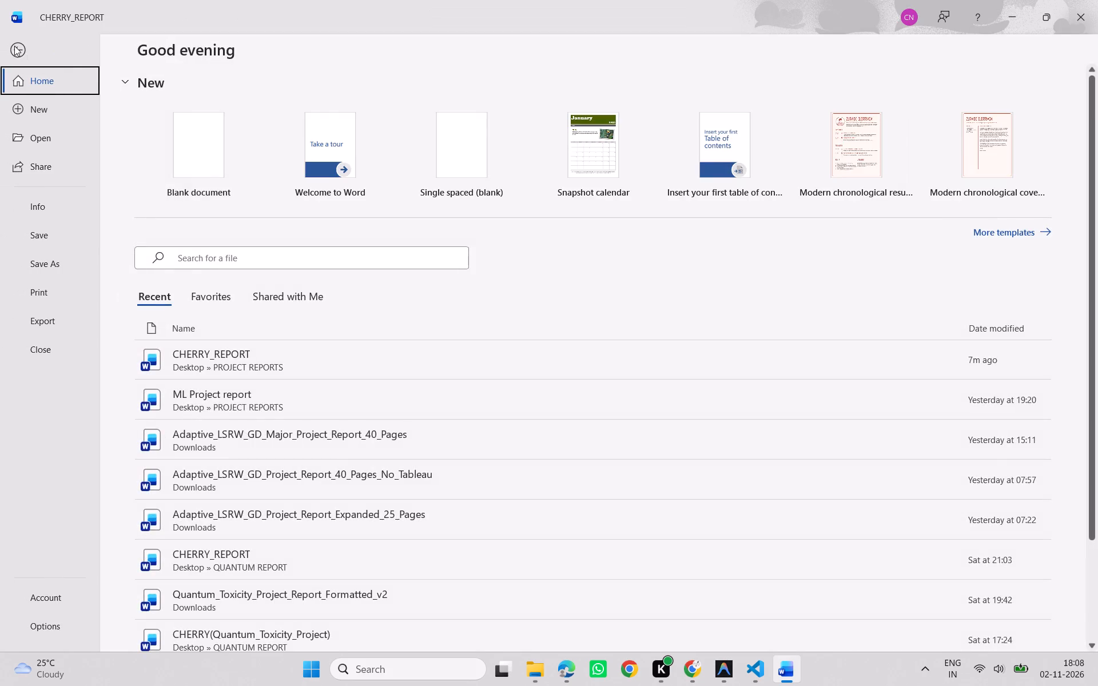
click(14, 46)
Set the page number format to lowercase Roman numerals (i, ii, iii, …), continuing from the previous section.
click(81, 42)
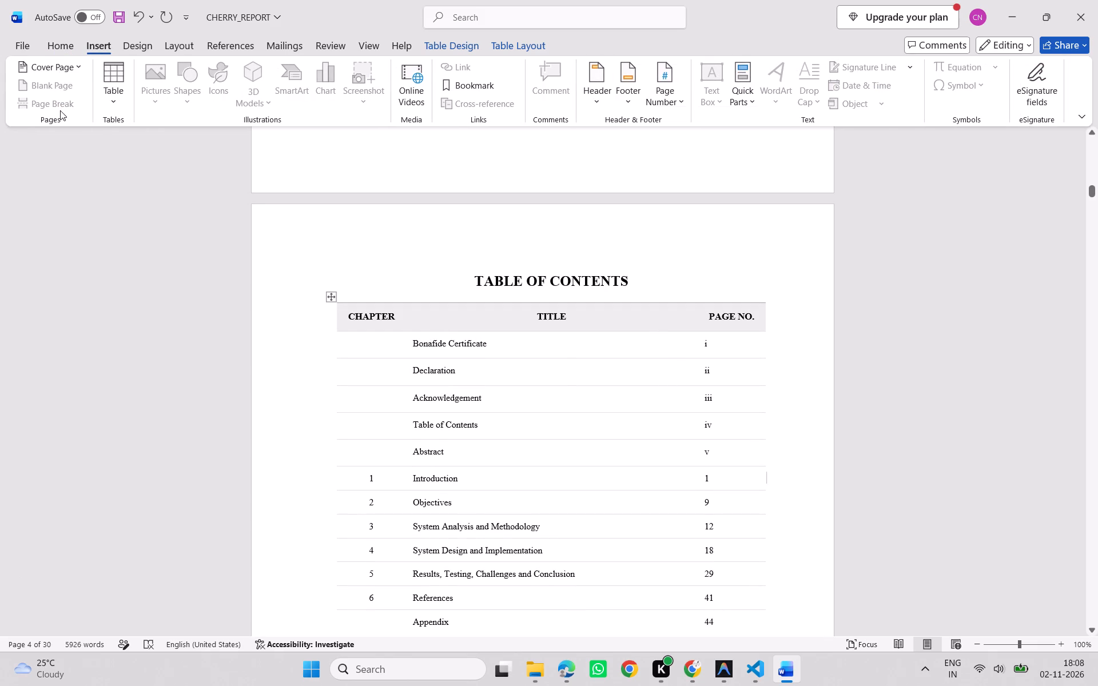
click(663, 94)
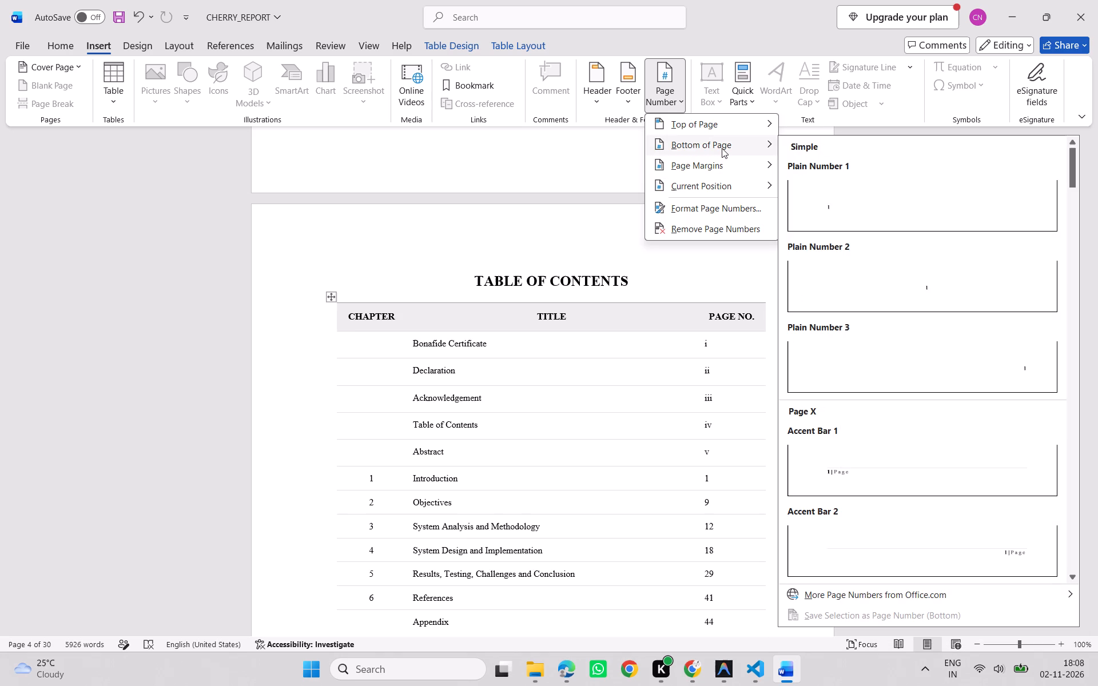
click(708, 213)
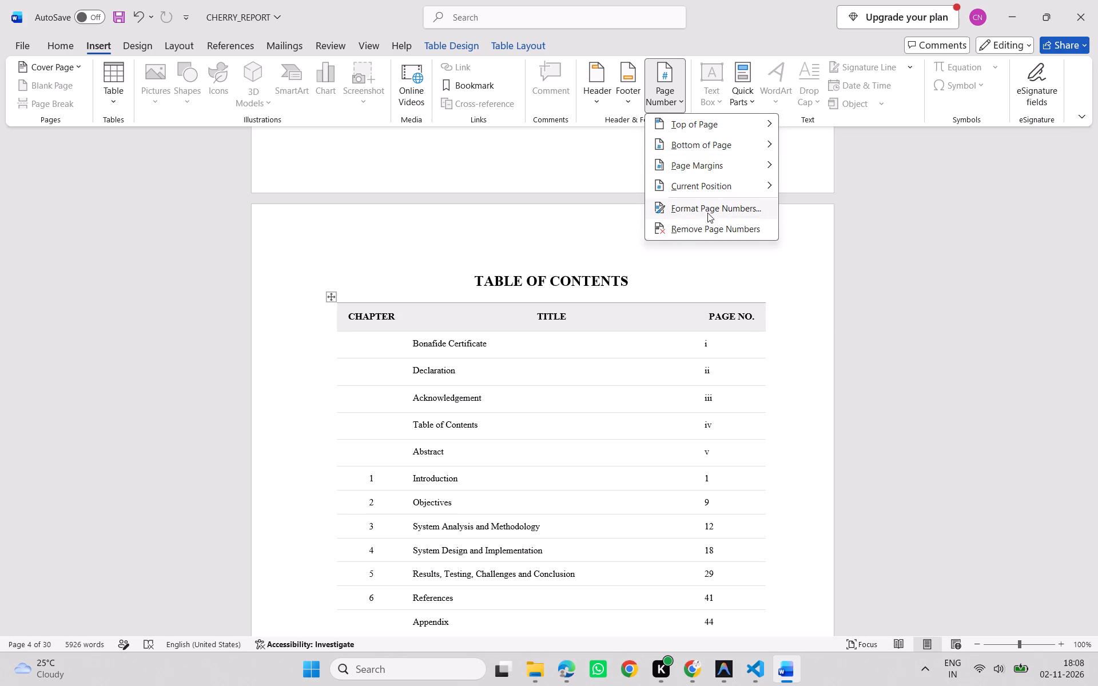
click(606, 244)
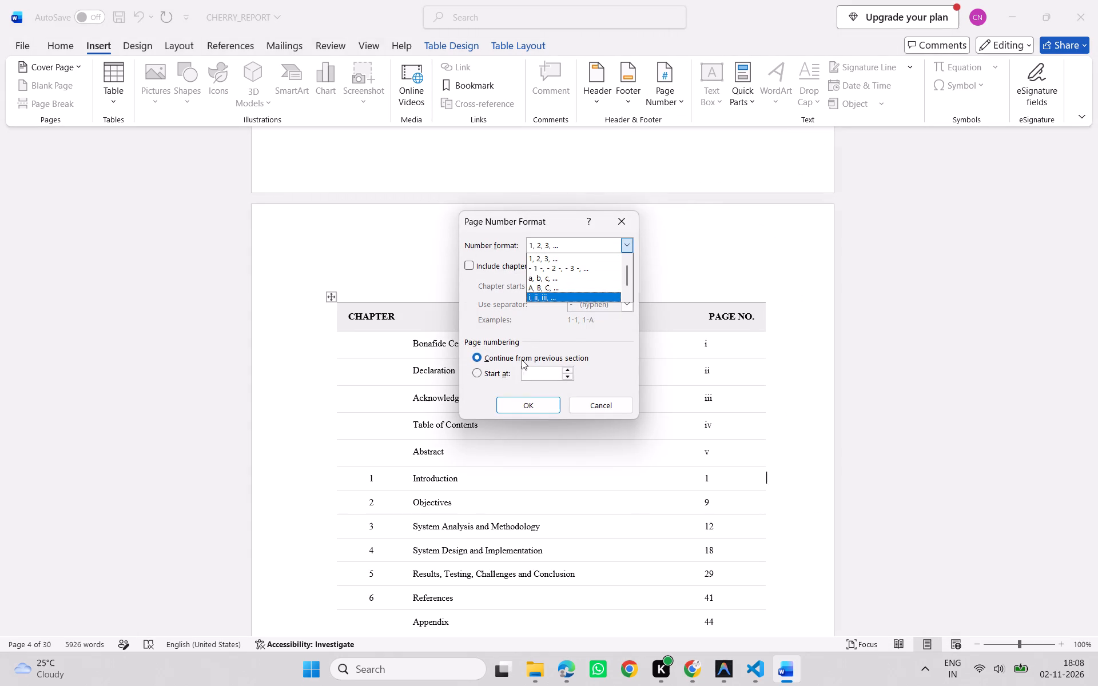
click(567, 337)
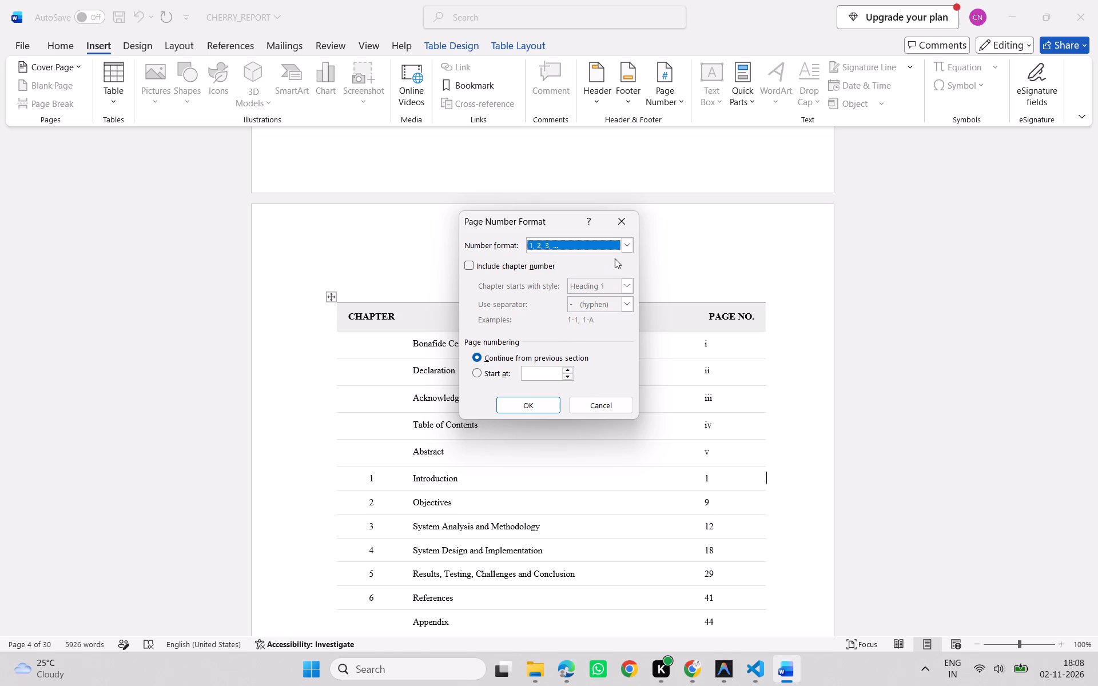
click(626, 248)
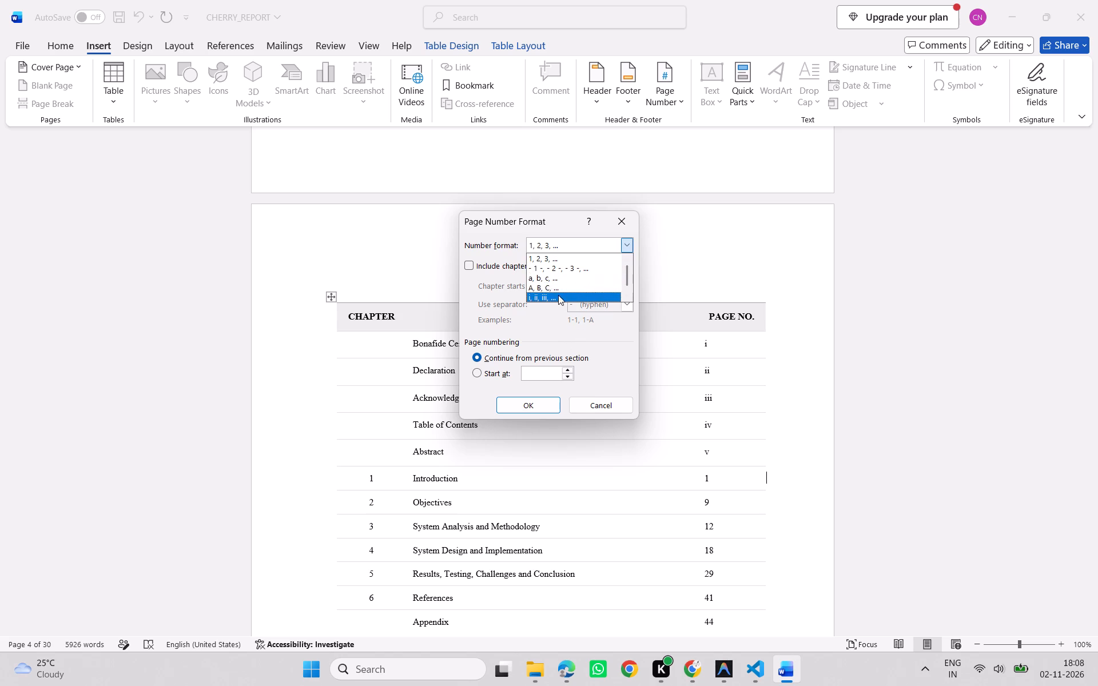
click(553, 299)
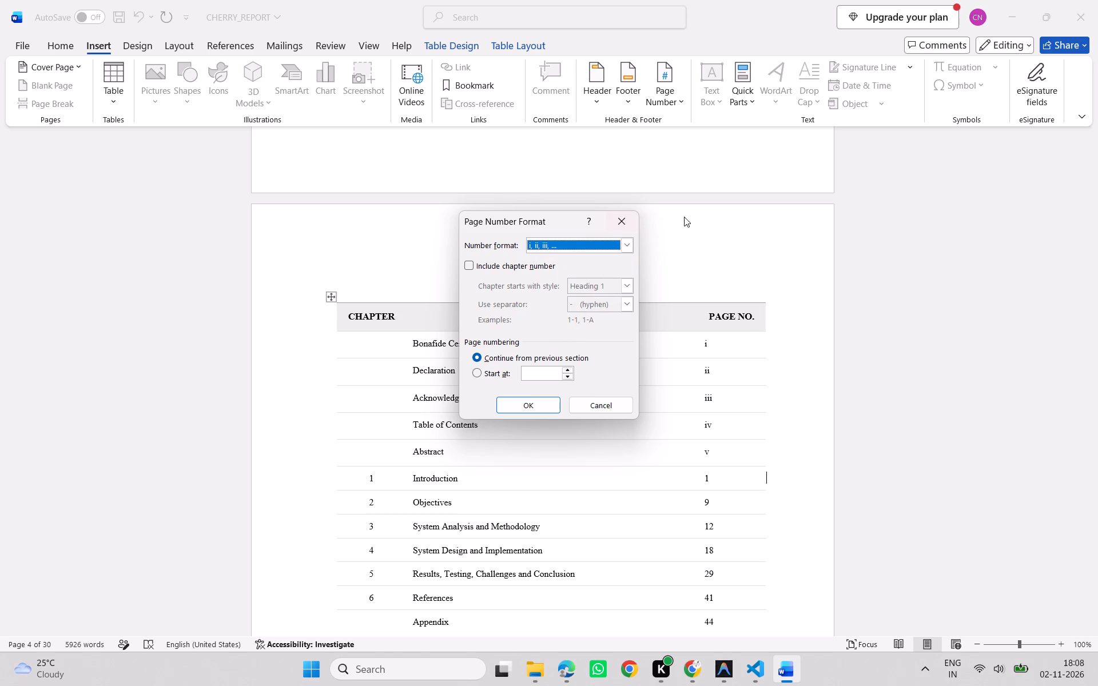
click(535, 406)
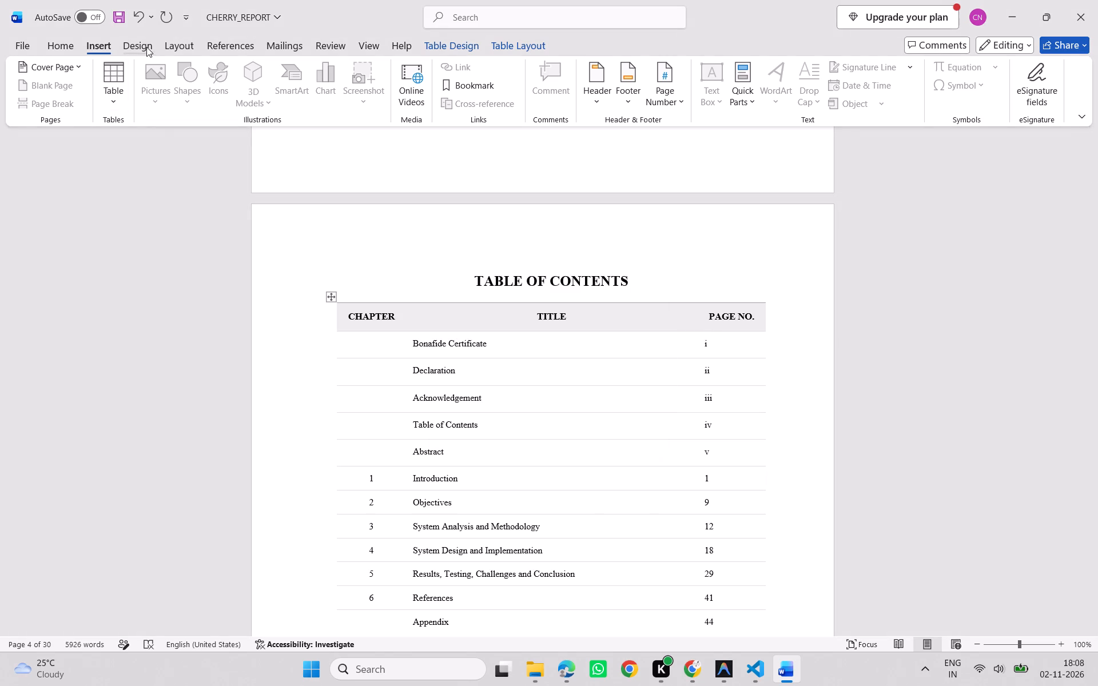
Insert the Plain Number 2 page number at the bottom of the page and return to the body text.
click(667, 106)
click(715, 146)
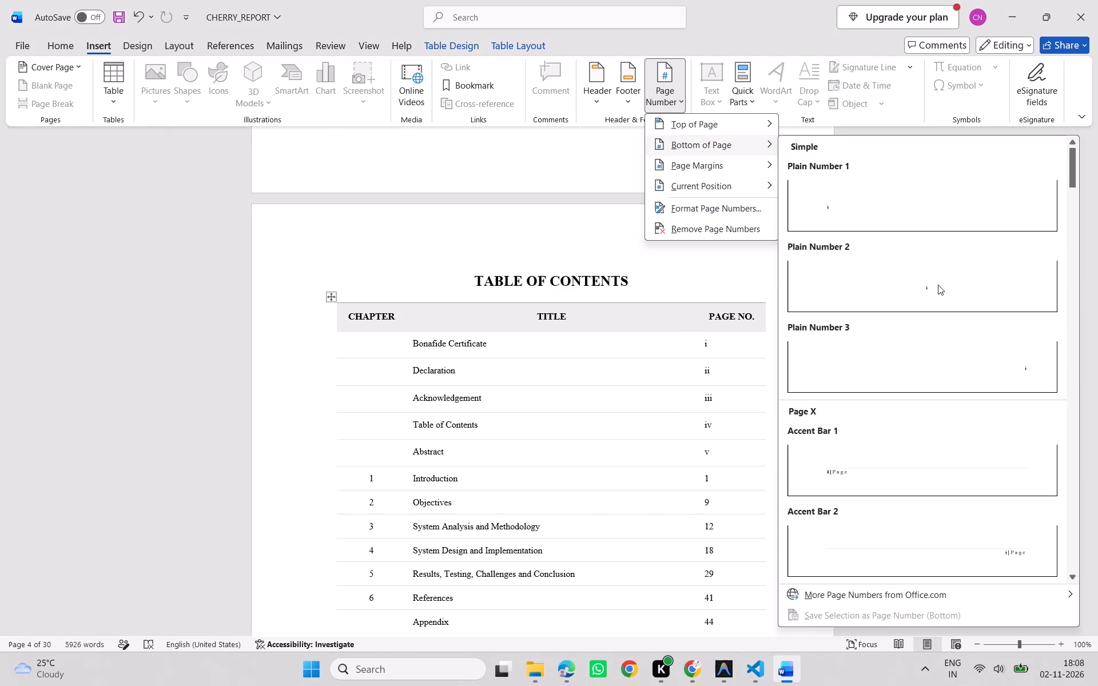
click(938, 285)
scroll(685, 474, down, 4)
click(968, 388)
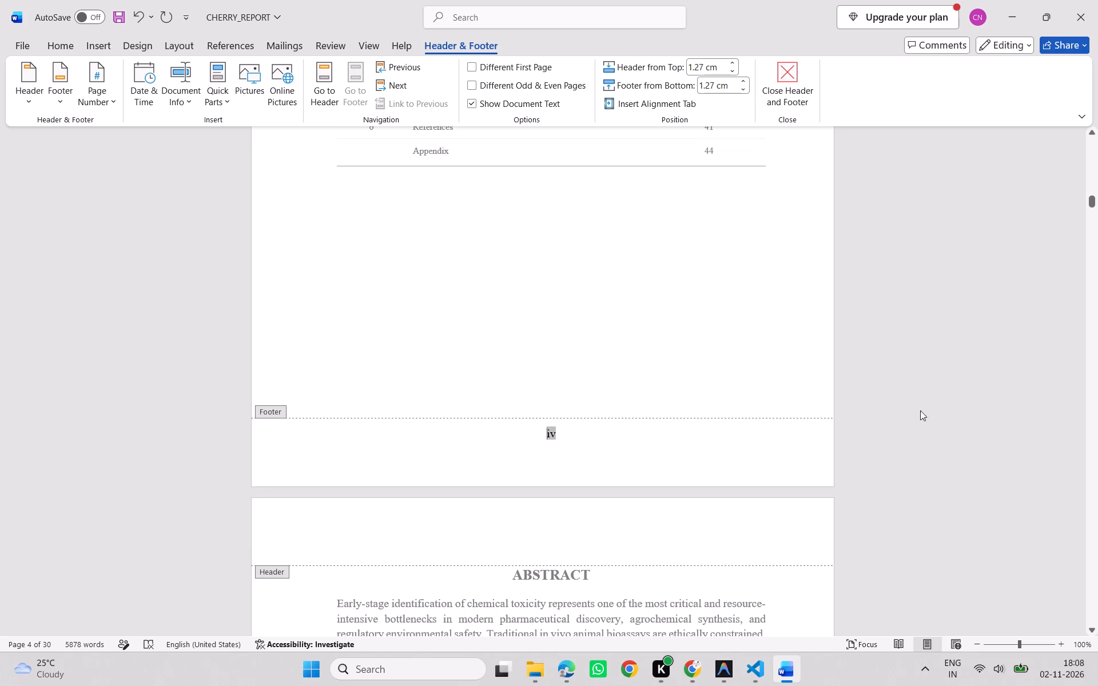
double_click(941, 346)
Examine the Abstract, the Table of Contents entries and the Acknowledgement page, moving back through the front matter.
scroll(646, 437, down, 19)
scroll(659, 434, up, 8)
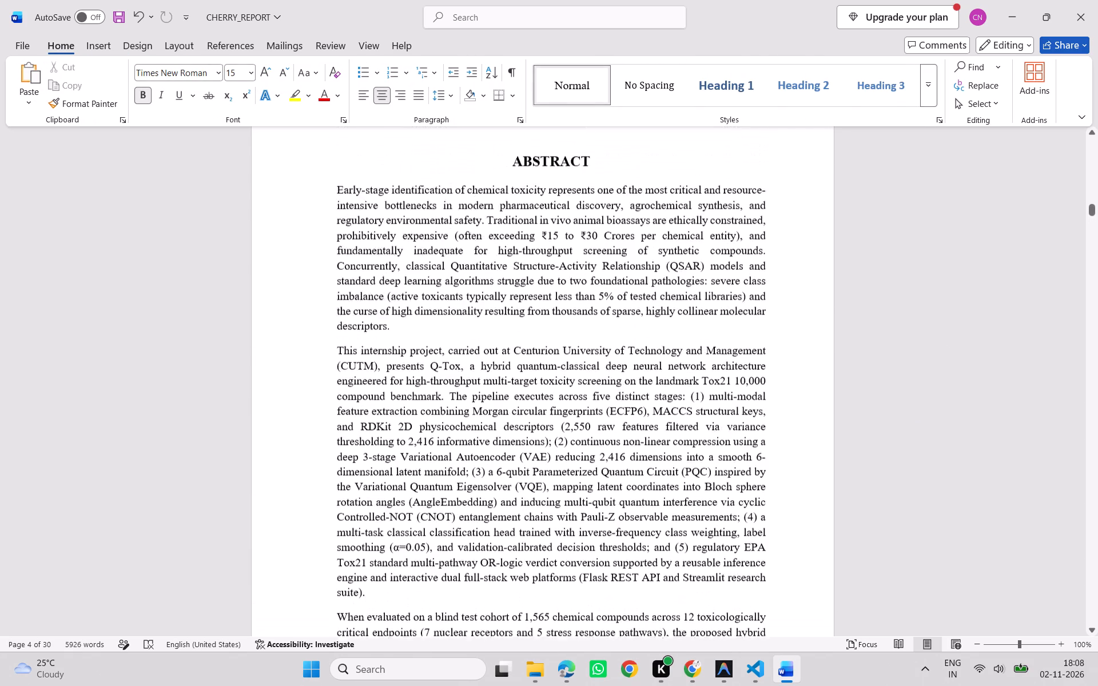
scroll(660, 438, up, 18)
scroll(658, 440, down, 1)
scroll(658, 440, up, 3)
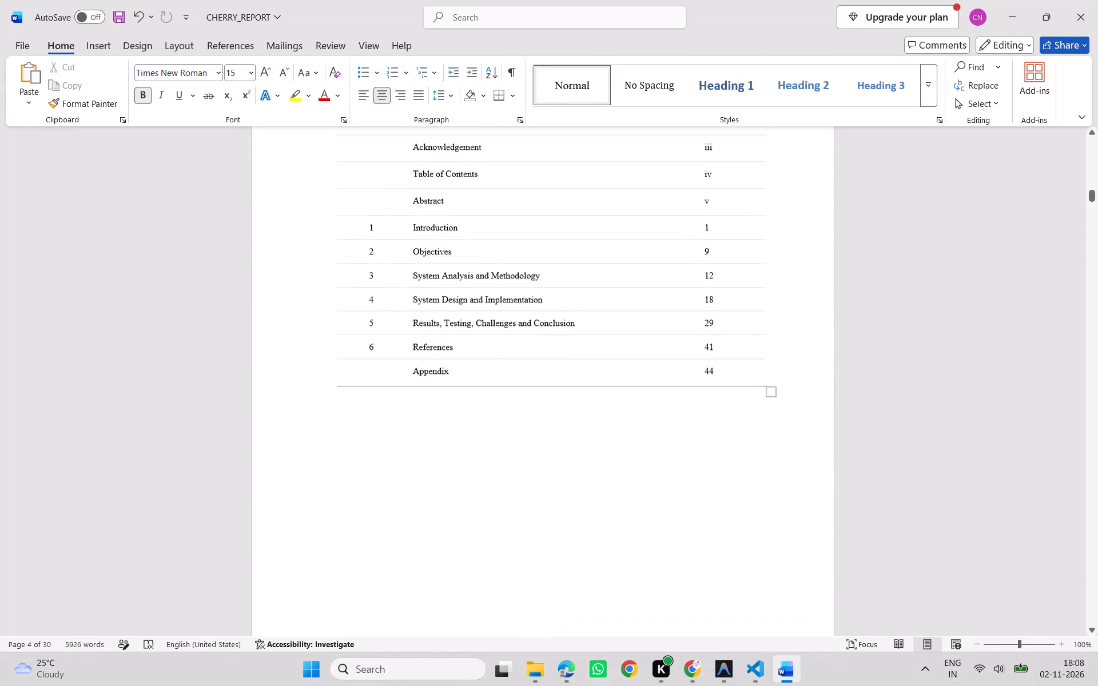
scroll(657, 440, up, 3)
scroll(655, 442, down, 4)
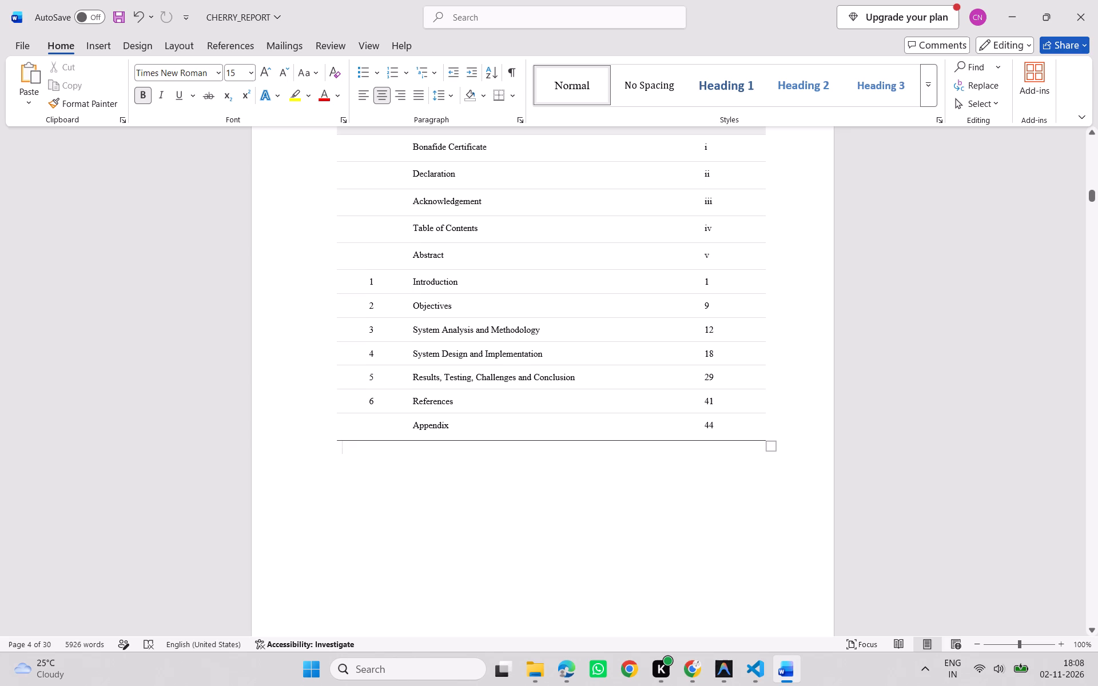
click(1000, 353)
scroll(679, 432, up, 6)
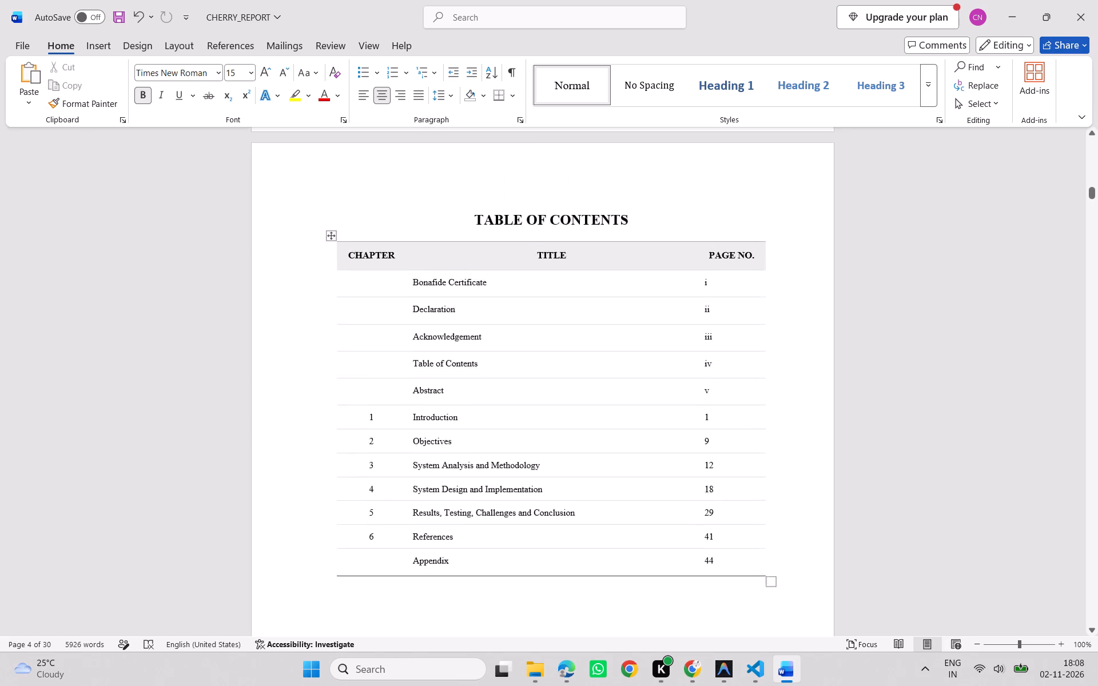
scroll(675, 428, up, 17)
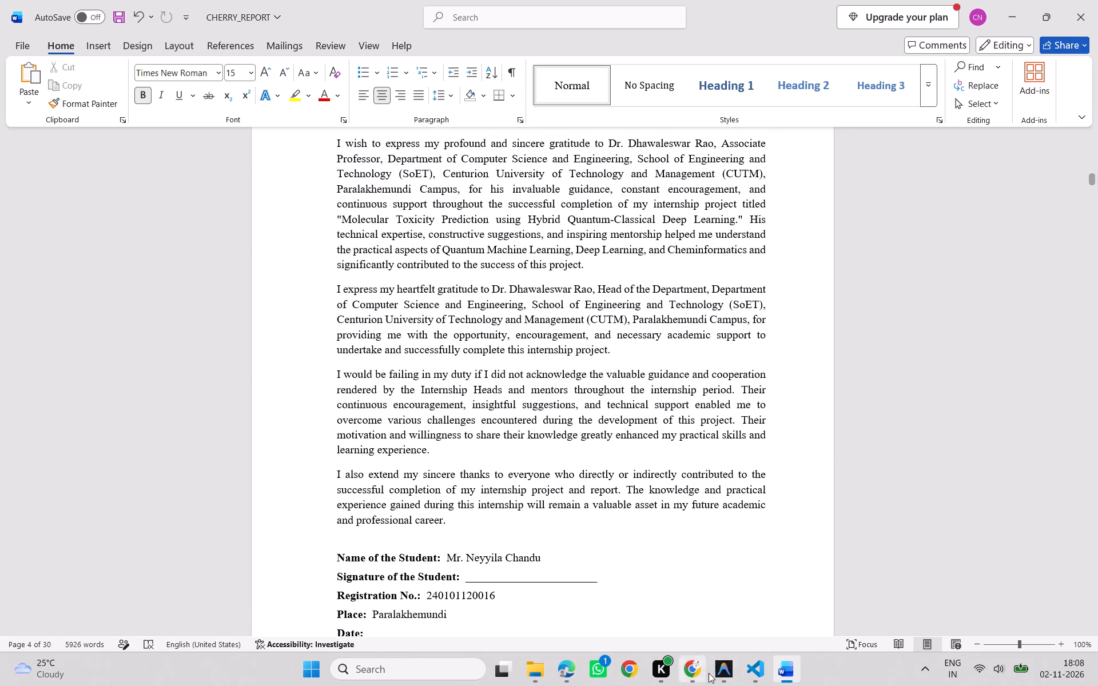
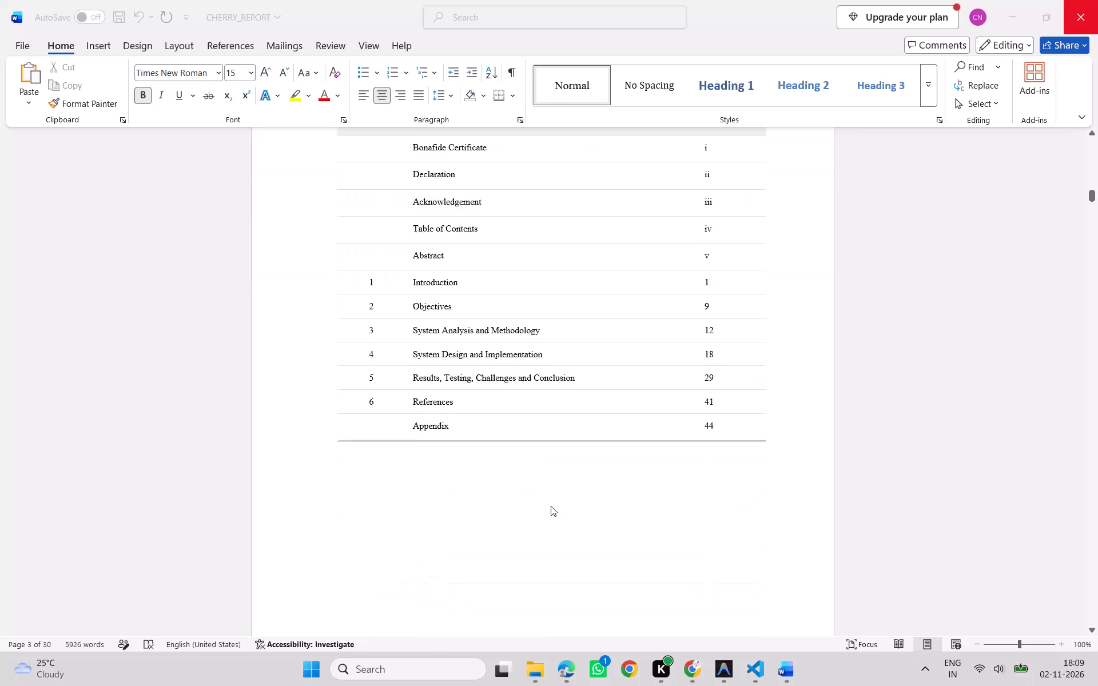
Examine the Abstract, the page numbers at its foot and on the page before it, and the start of Chapter 1.
scroll(551, 505, down, 11)
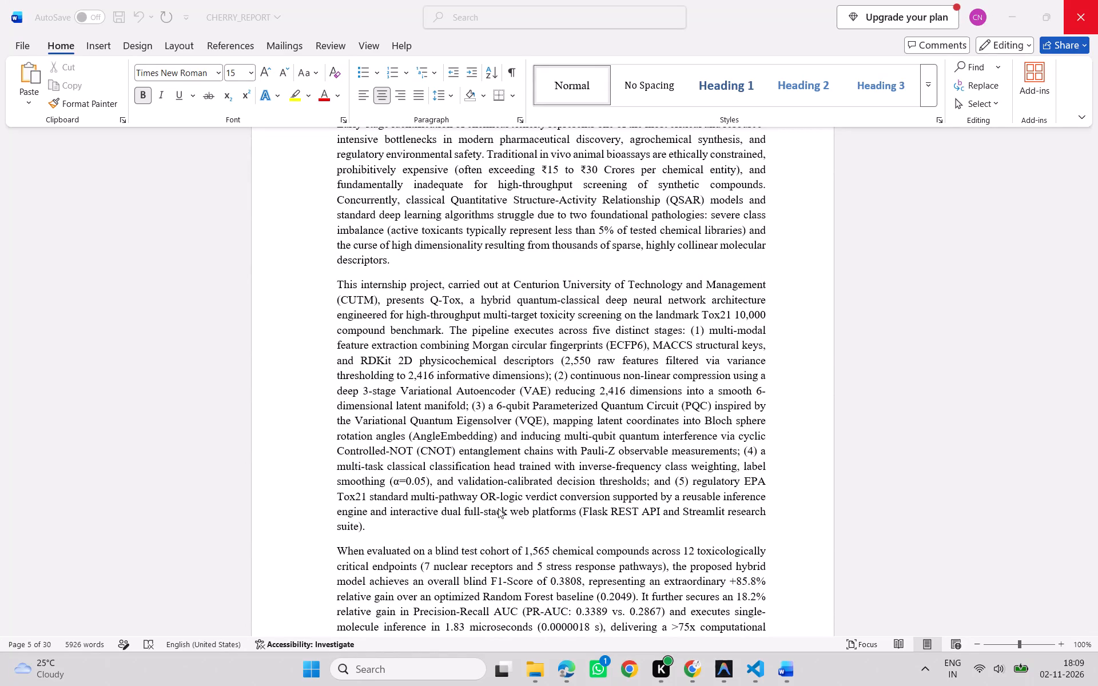
scroll(650, 474, down, 6)
scroll(652, 488, up, 1)
scroll(652, 488, down, 5)
scroll(656, 492, up, 3)
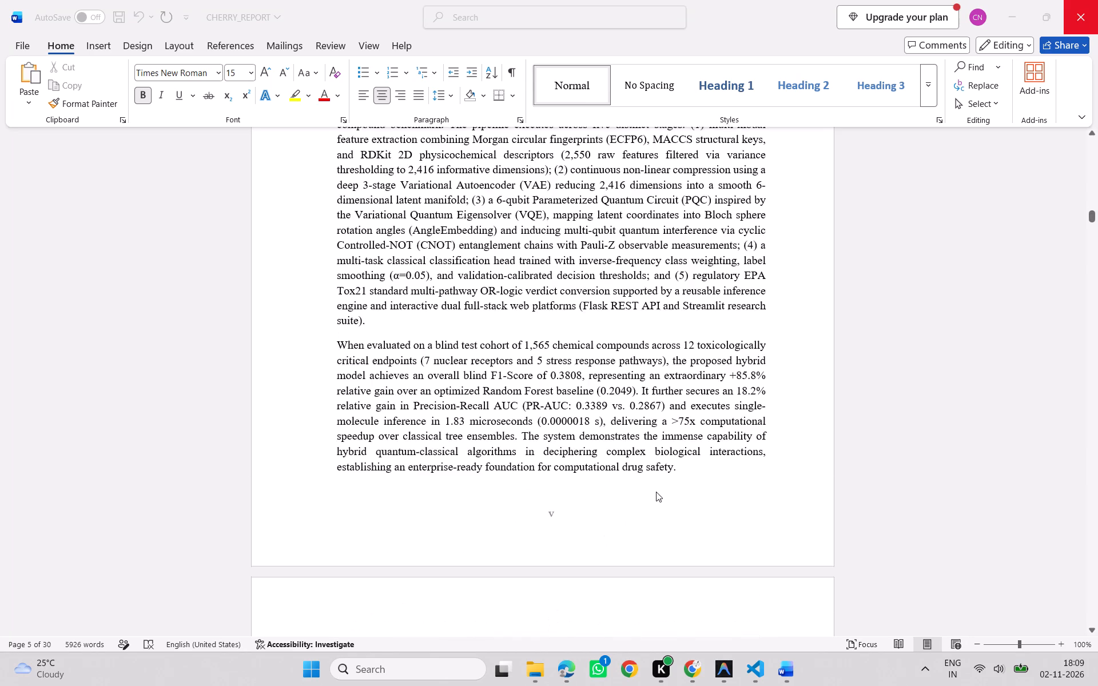
scroll(656, 492, up, 2)
scroll(655, 504, down, 1)
scroll(655, 504, up, 1)
scroll(655, 504, down, 1)
scroll(655, 504, up, 13)
scroll(663, 452, up, 4)
scroll(654, 448, down, 4)
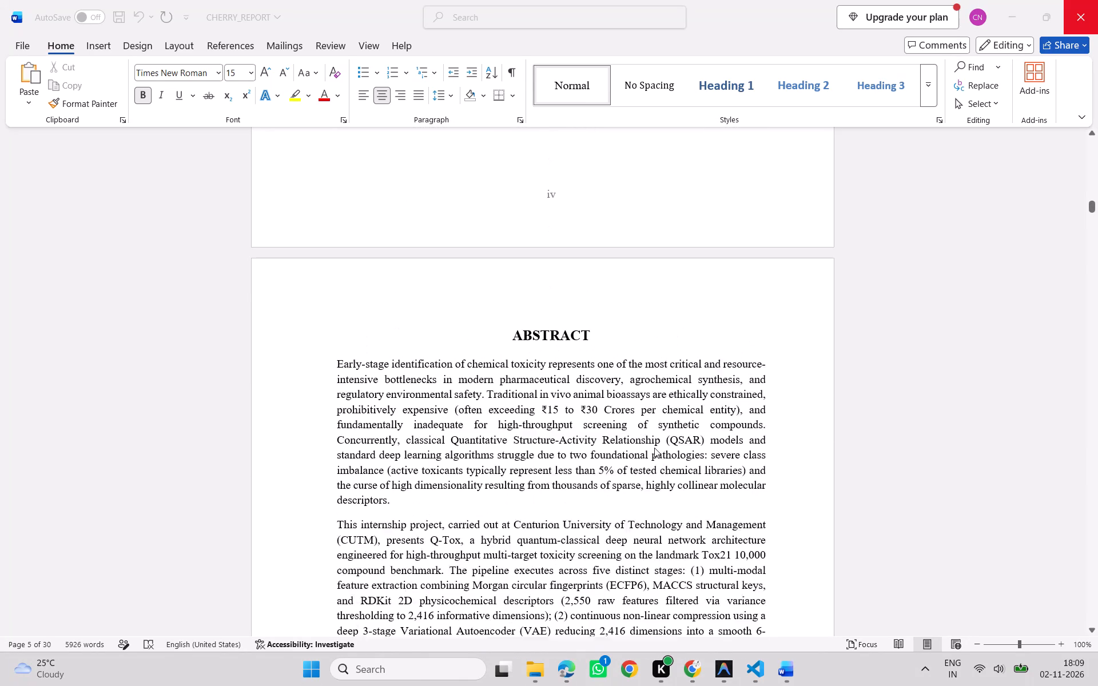
scroll(654, 448, down, 11)
scroll(654, 448, up, 1)
scroll(654, 448, down, 3)
scroll(654, 448, up, 1)
scroll(654, 448, down, 6)
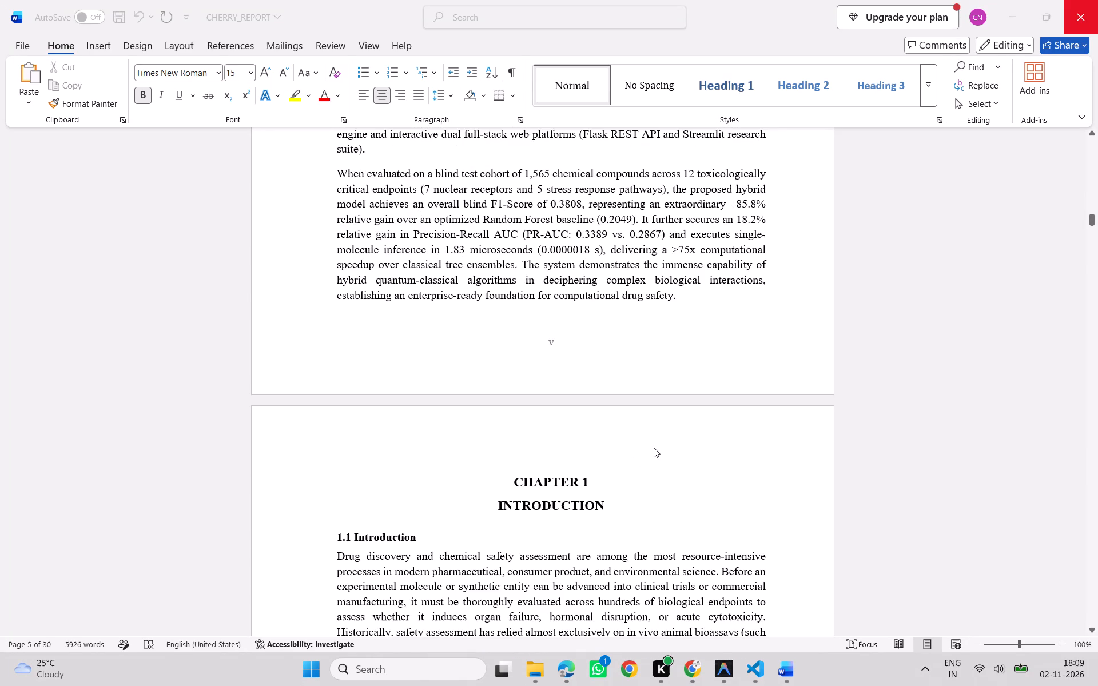
scroll(654, 448, down, 7)
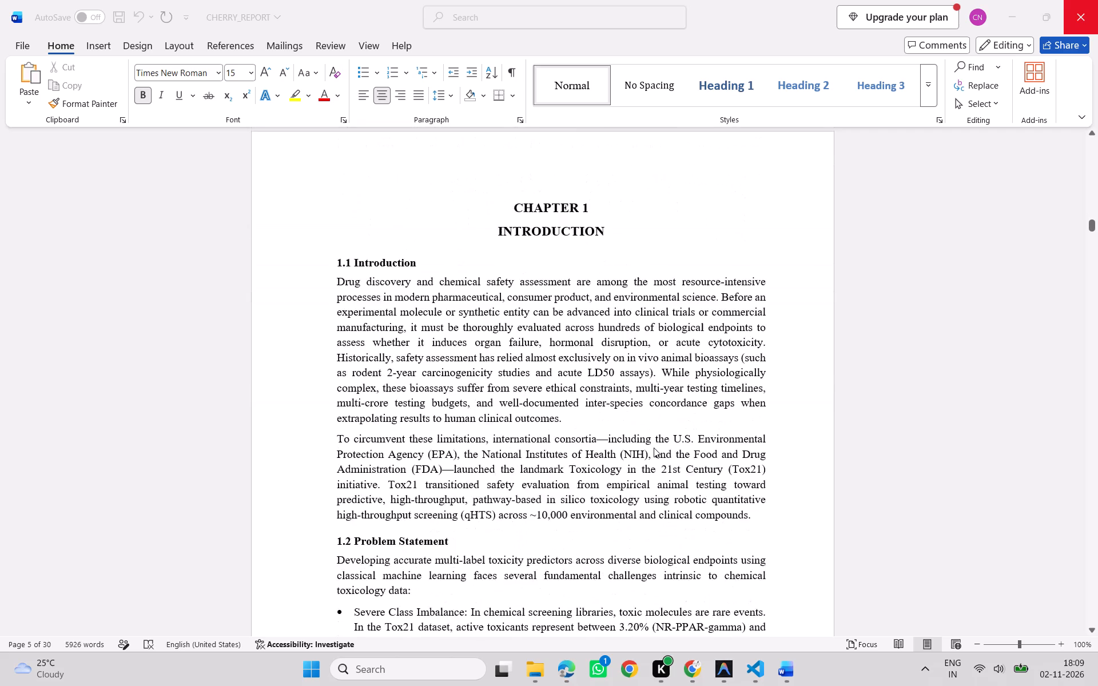
scroll(654, 448, down, 11)
scroll(654, 448, up, 7)
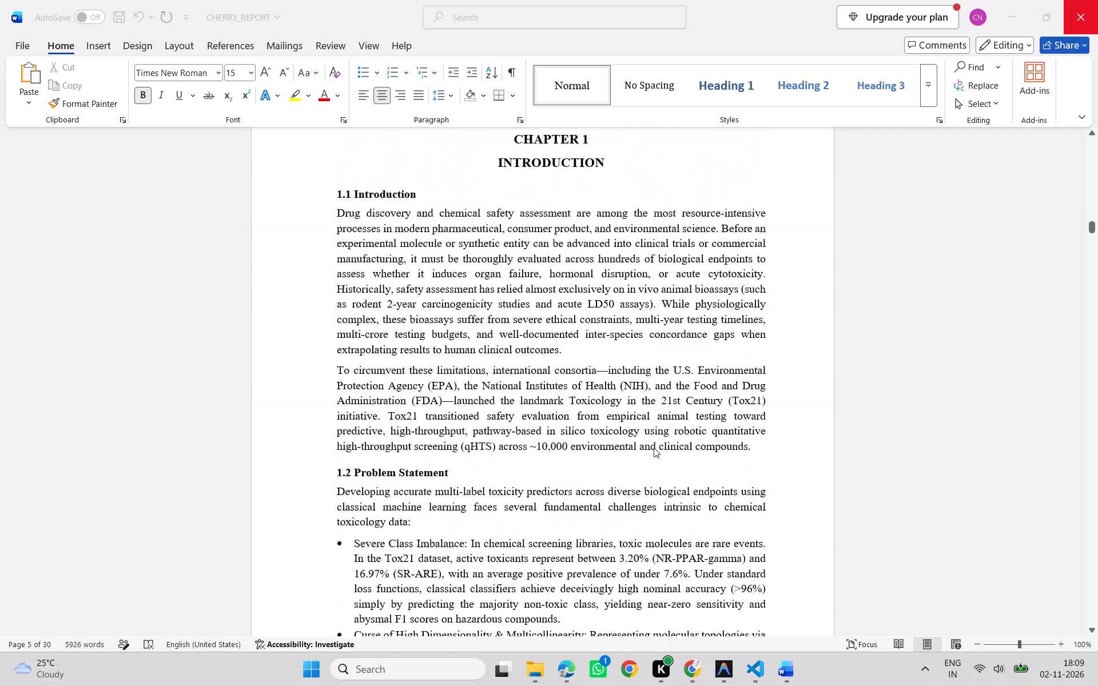
scroll(654, 448, up, 20)
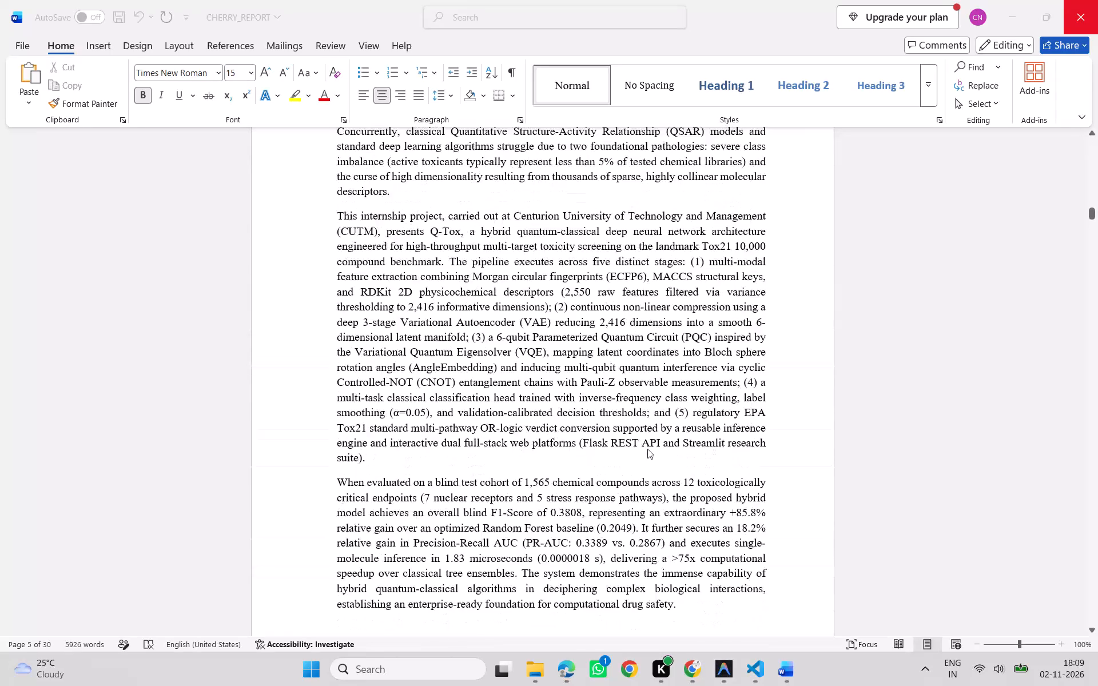
scroll(647, 449, up, 2)
scroll(647, 449, down, 1)
scroll(647, 449, up, 1)
scroll(988, 490, up, 8)
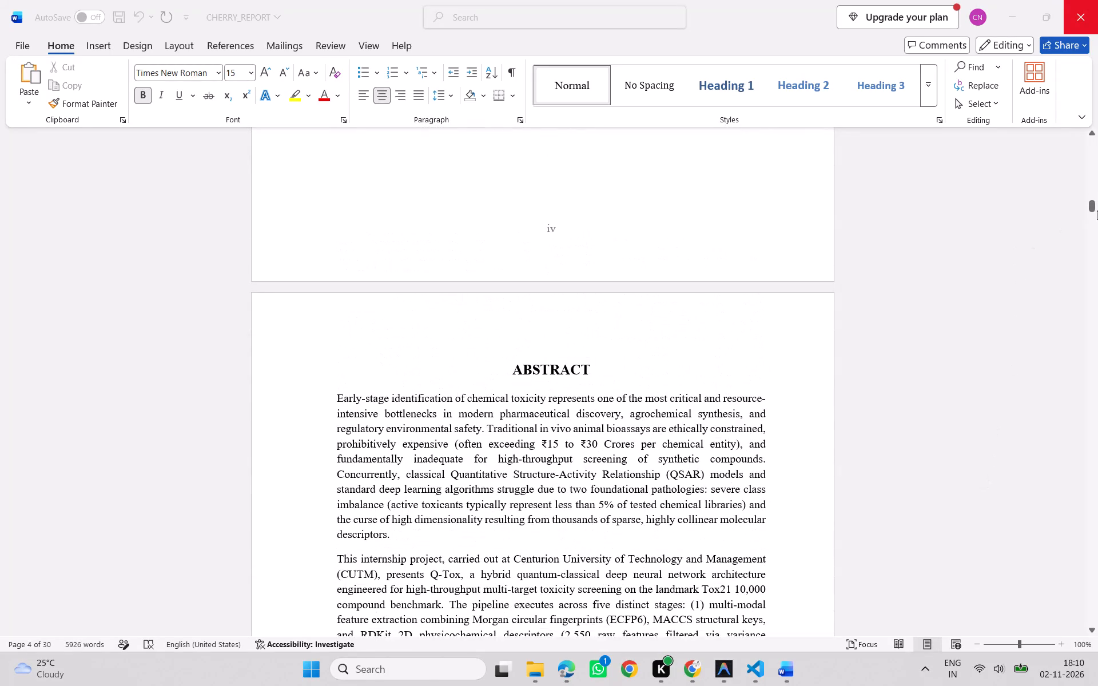
Return to the Bonafide Certificate and check the page numbers of each front-matter page through to the start of Chapter 1.
drag(1089, 204, 1062, 45)
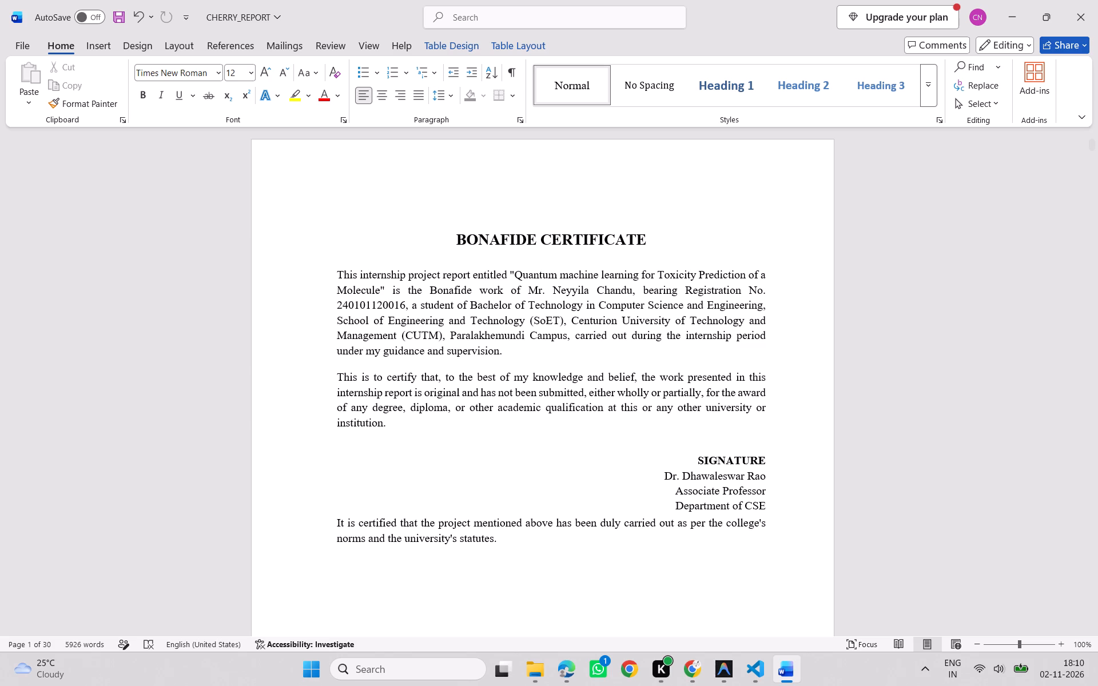
right_click(702, 482)
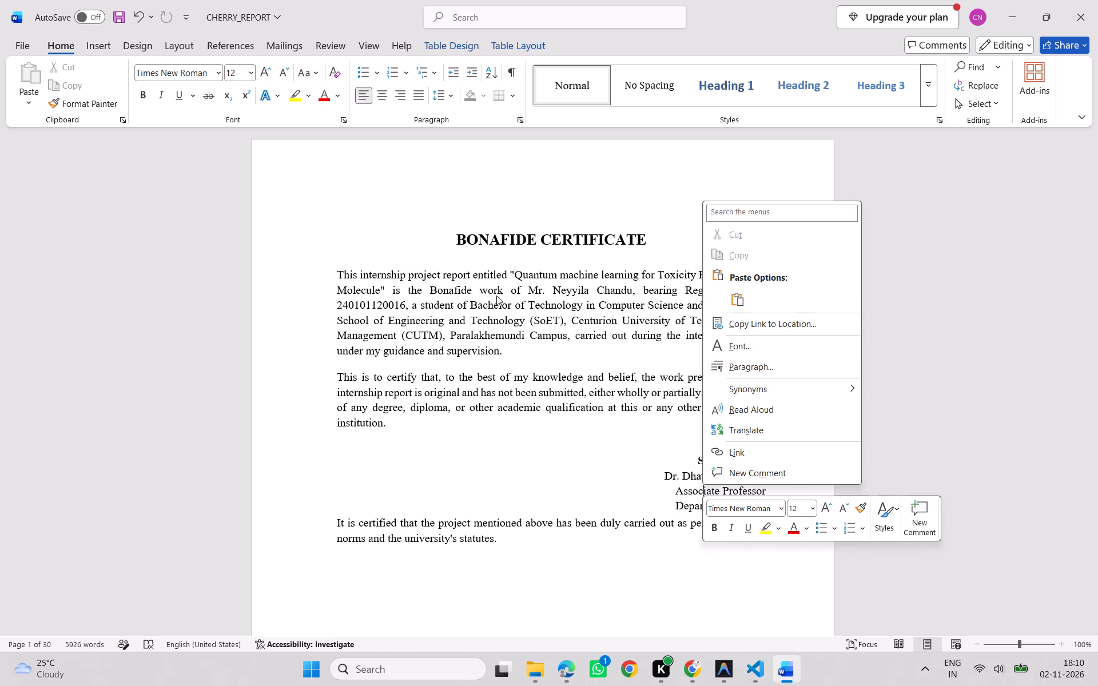
click(495, 286)
scroll(546, 379, down, 17)
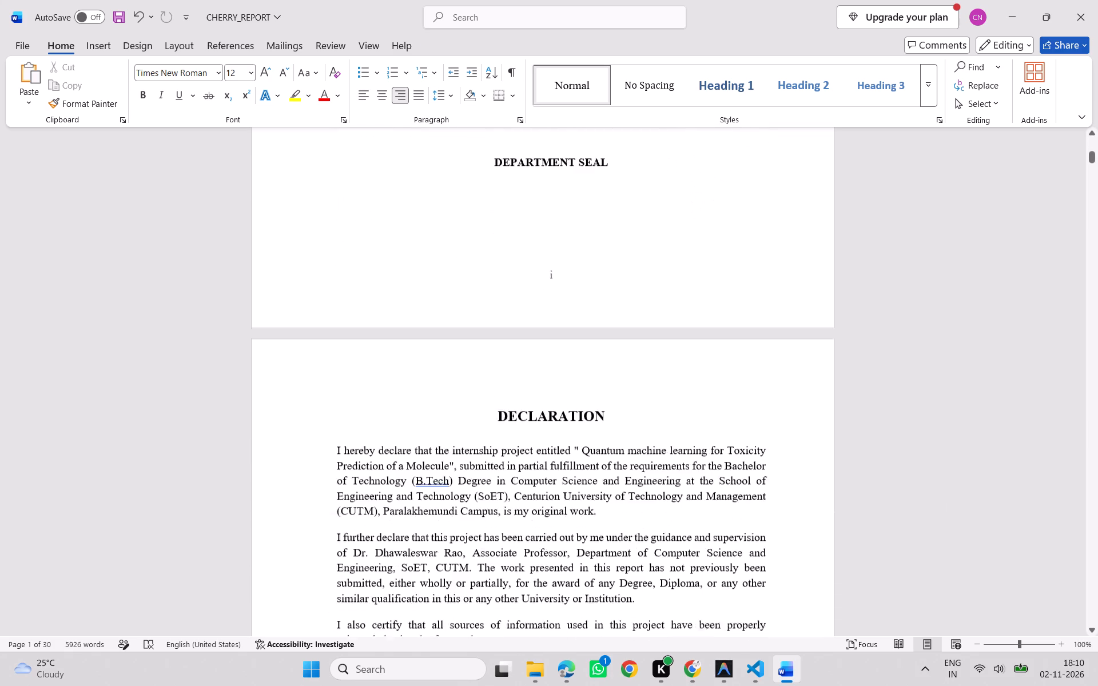
scroll(554, 390, down, 7)
scroll(558, 390, up, 1)
scroll(558, 390, down, 14)
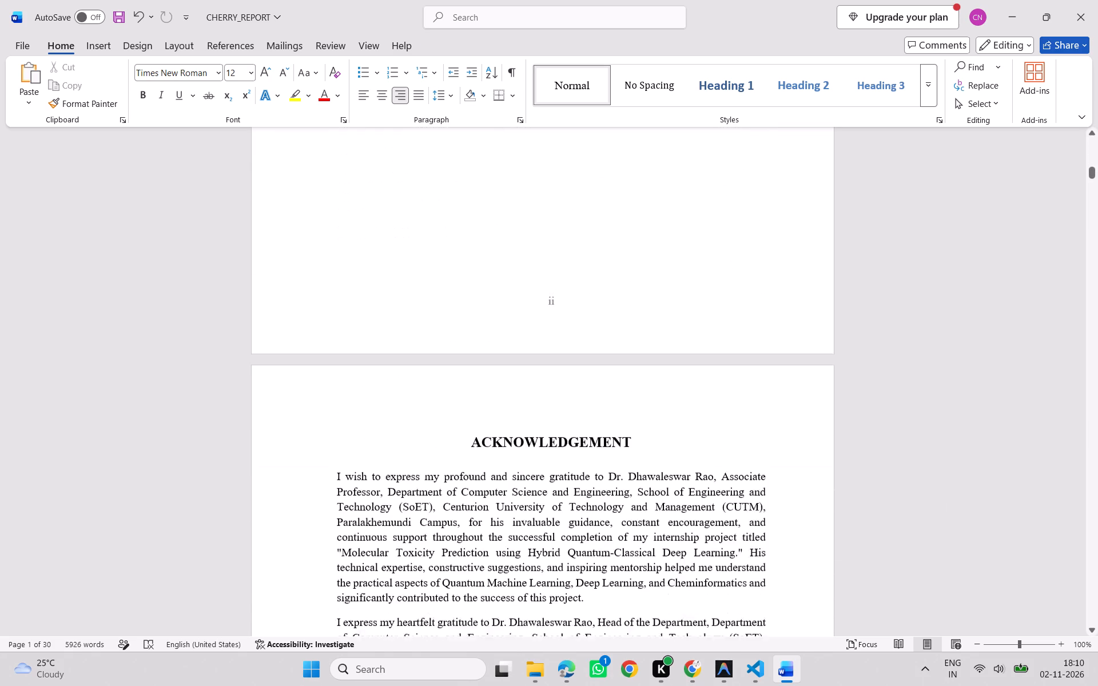
scroll(559, 383, down, 8)
scroll(664, 376, up, 1)
scroll(665, 376, down, 18)
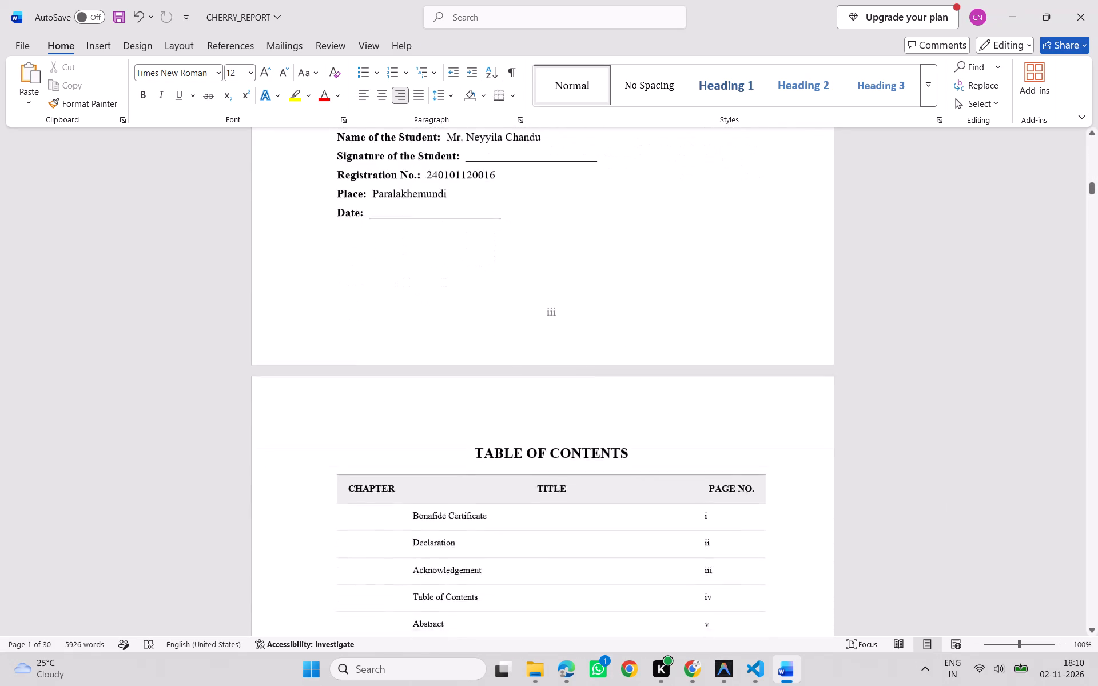
scroll(666, 376, down, 20)
scroll(666, 376, down, 6)
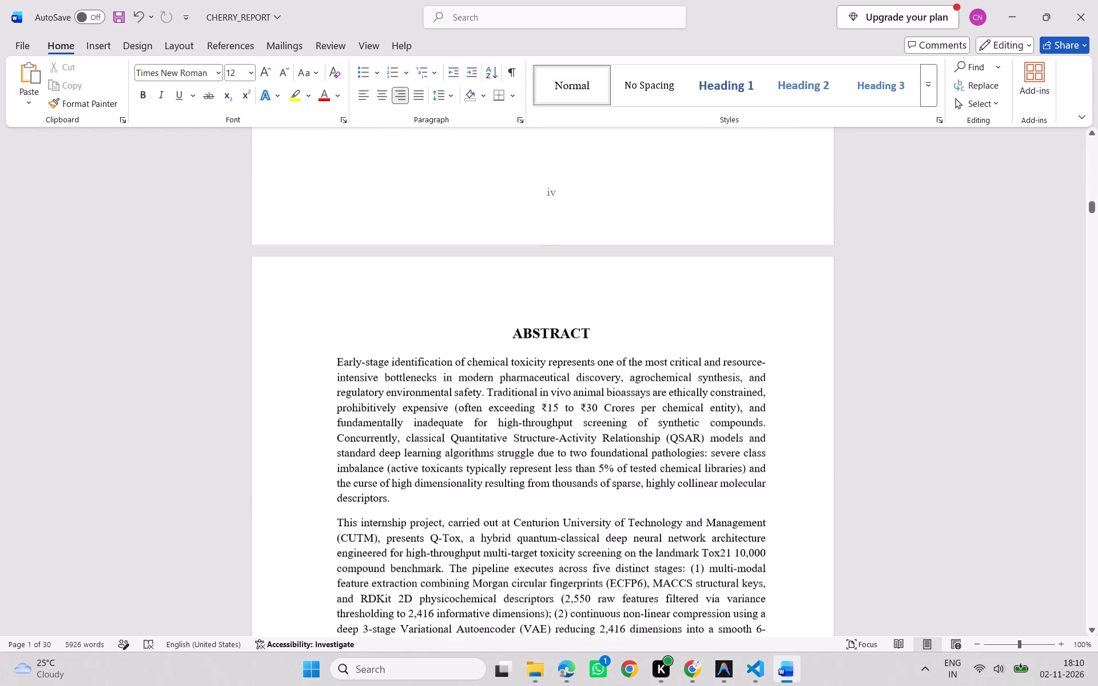
scroll(666, 374, down, 19)
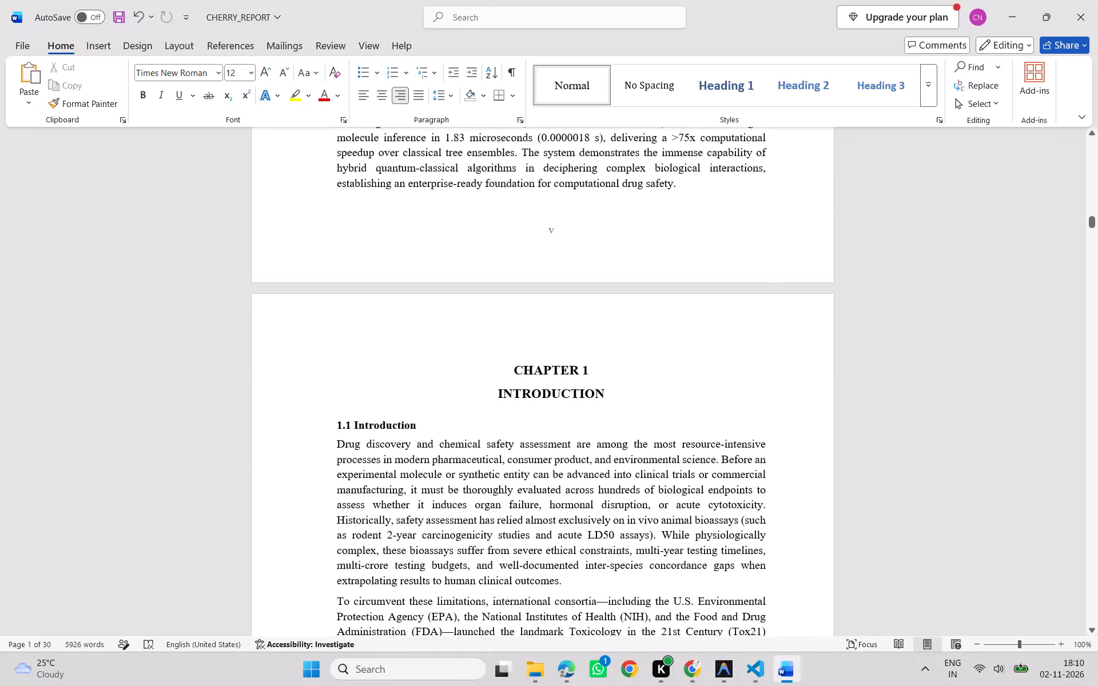
scroll(688, 366, down, 5)
scroll(688, 366, up, 6)
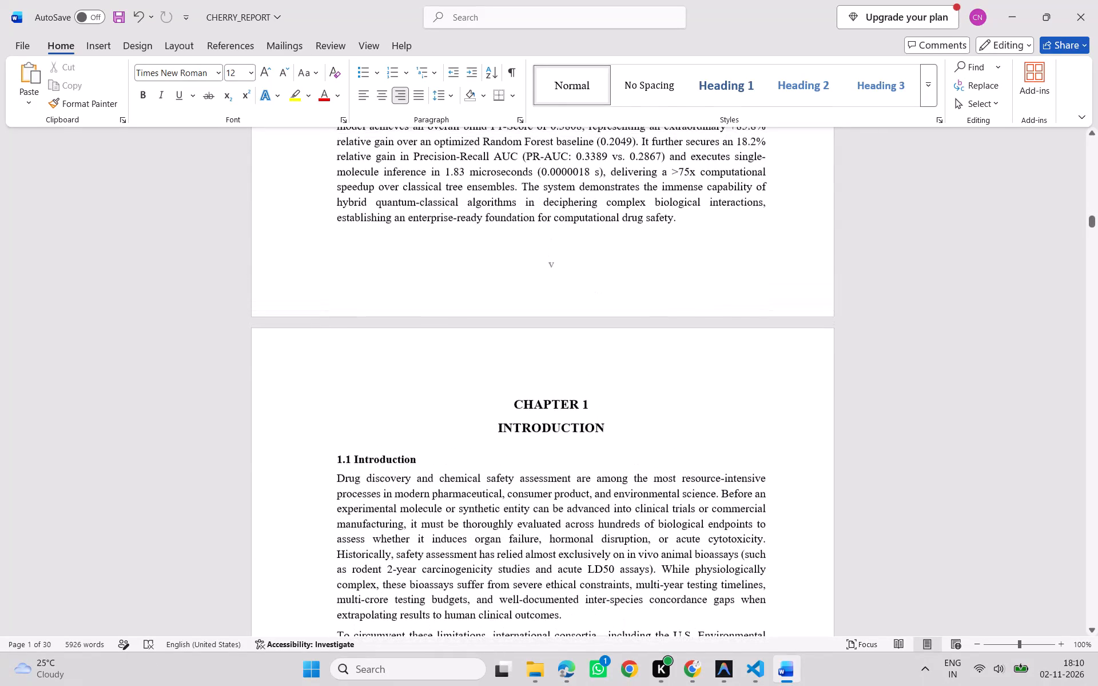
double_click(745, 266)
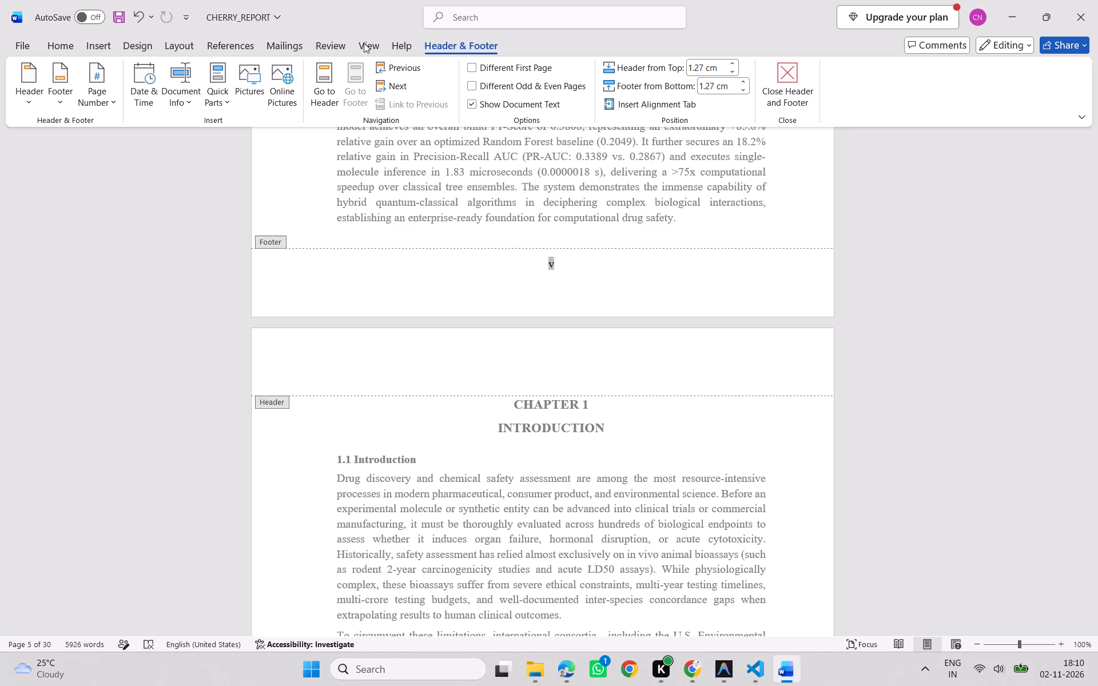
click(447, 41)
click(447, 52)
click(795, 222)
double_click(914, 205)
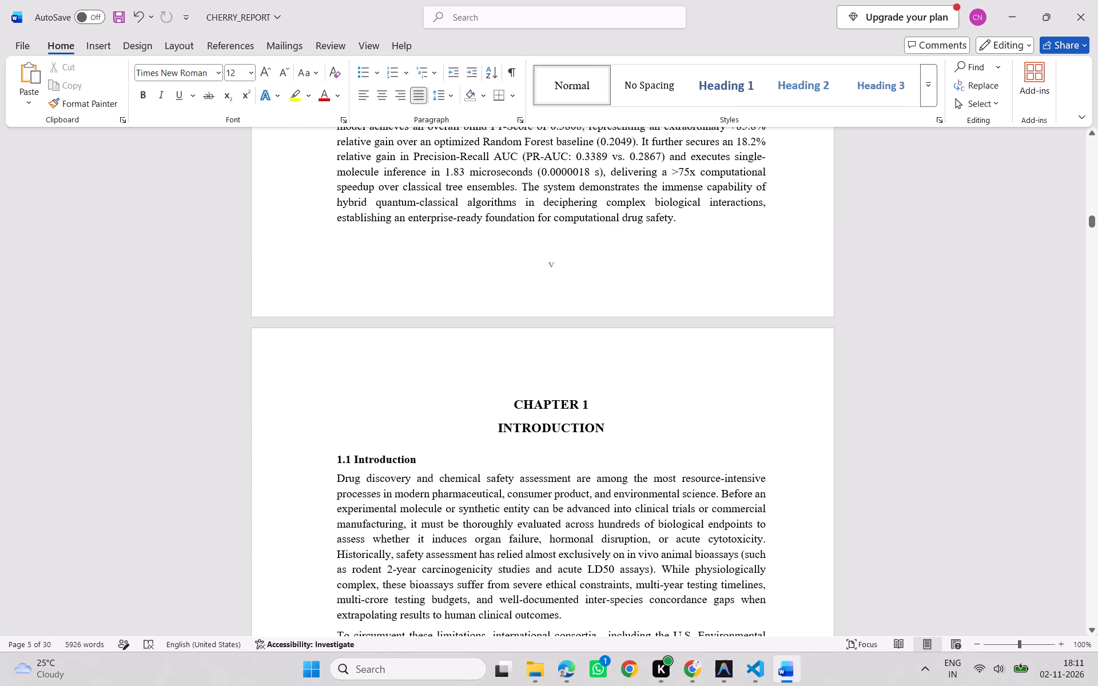
Insert a Next Page section break after the last sentence of the Abstract.
click(715, 234)
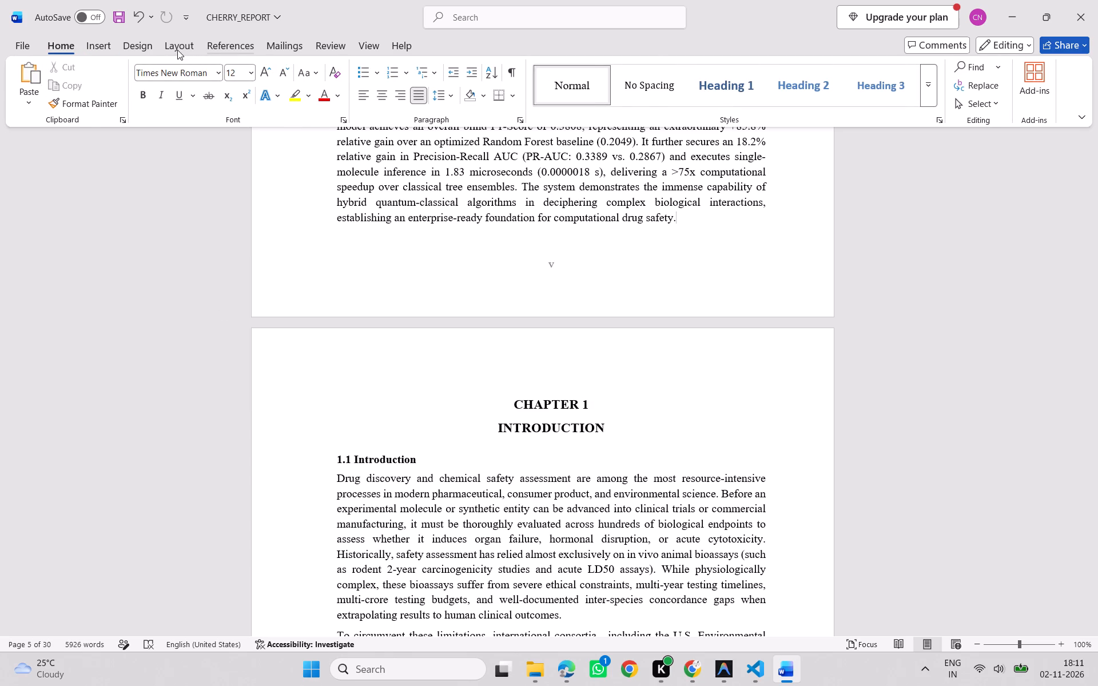
click(177, 50)
click(179, 65)
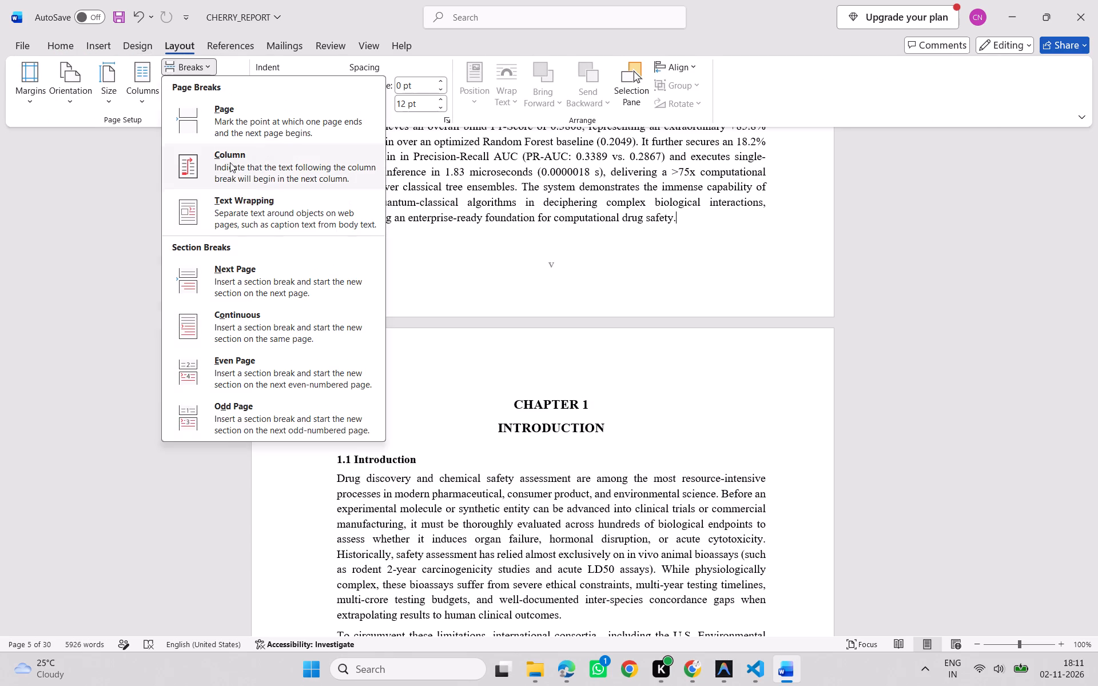
click(254, 278)
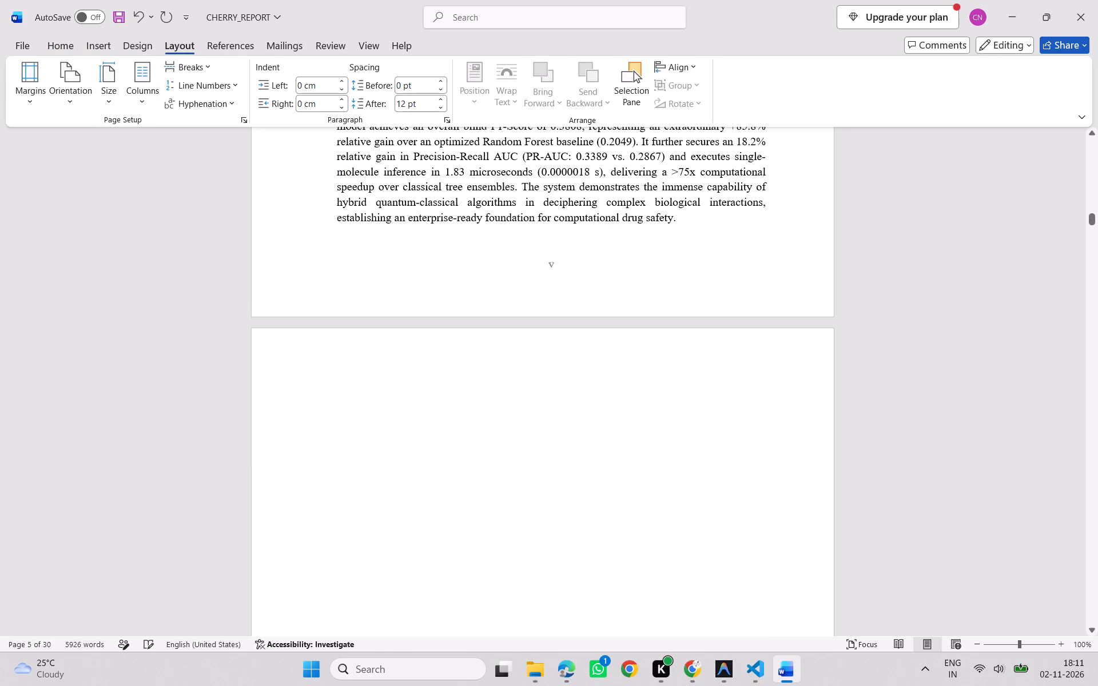
Remove the blank page between the Abstract and the CHAPTER 1 heading.
scroll(445, 424, down, 4)
scroll(441, 424, up, 1)
scroll(441, 424, down, 16)
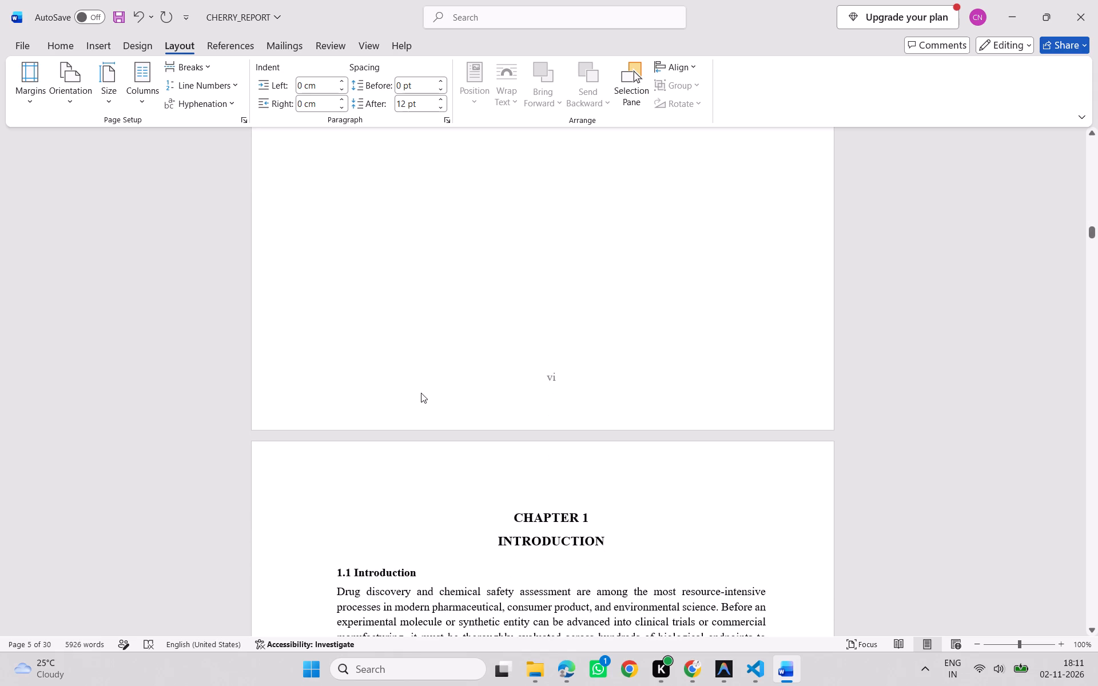
click(433, 362)
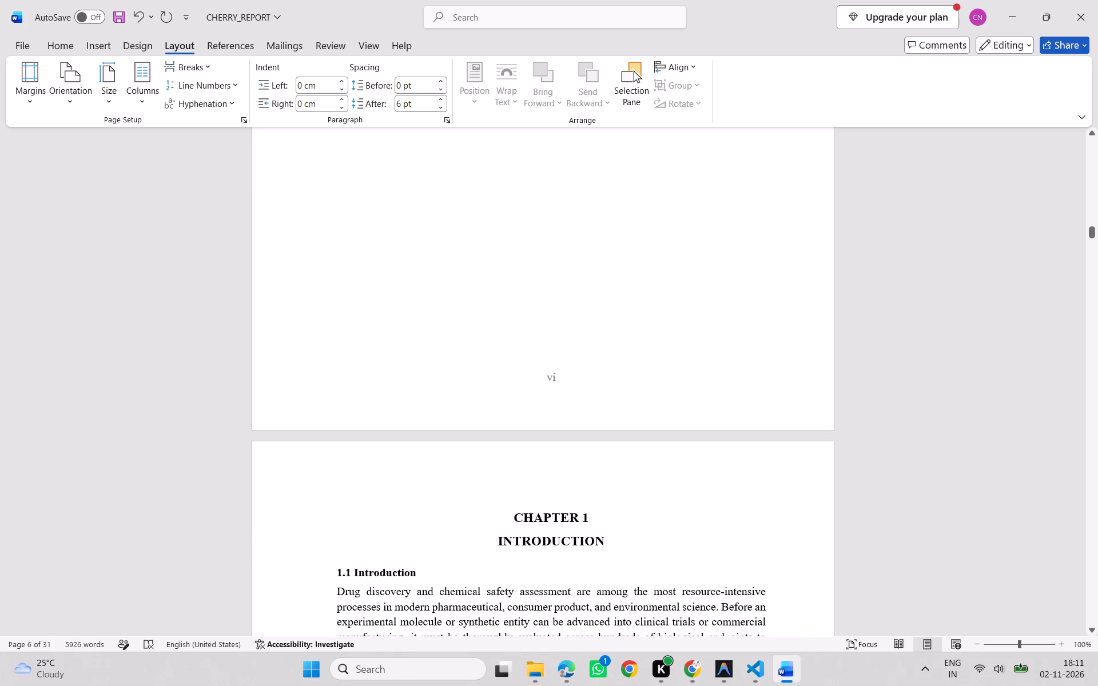
click(514, 512)
key(BackSpace)
key(BackSpace)
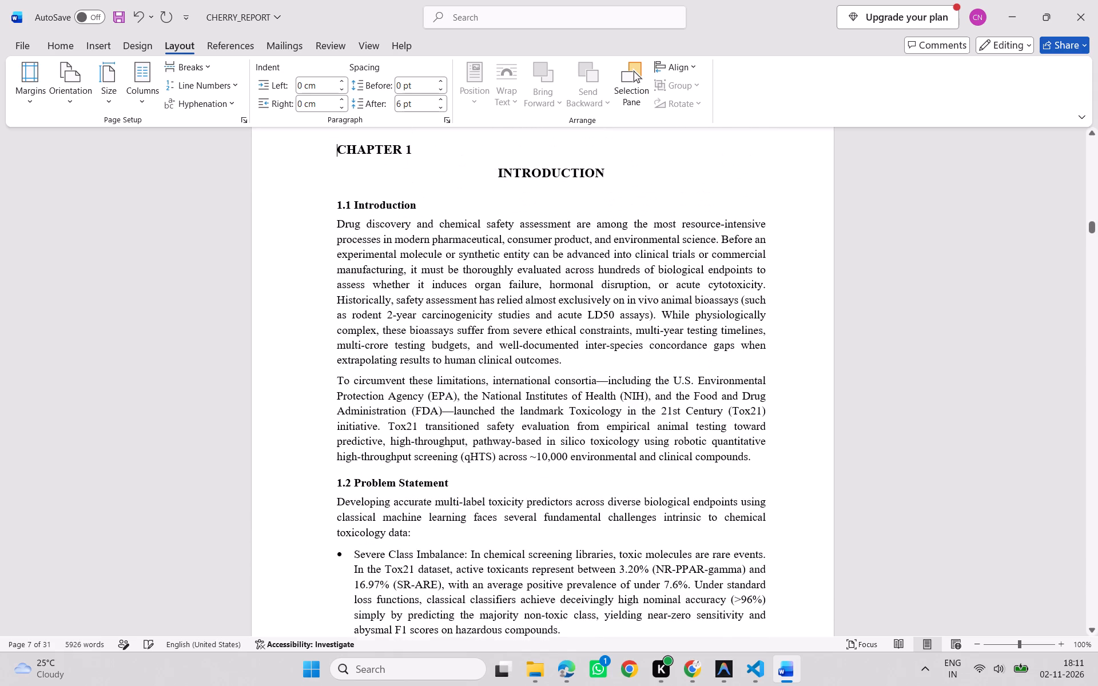
Centre the CHAPTER 1 heading.
click(137, 43)
click(59, 49)
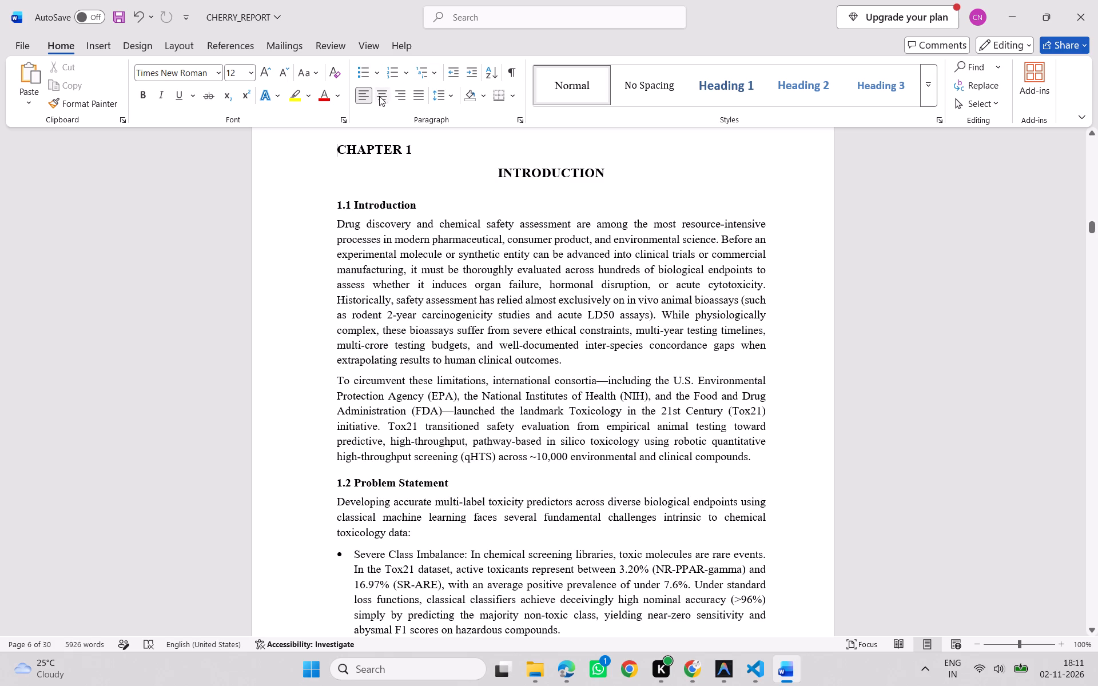
click(379, 96)
Unlink the Section 2 footer, on the first page of Chapter 1, from the previous section.
scroll(527, 387, down, 10)
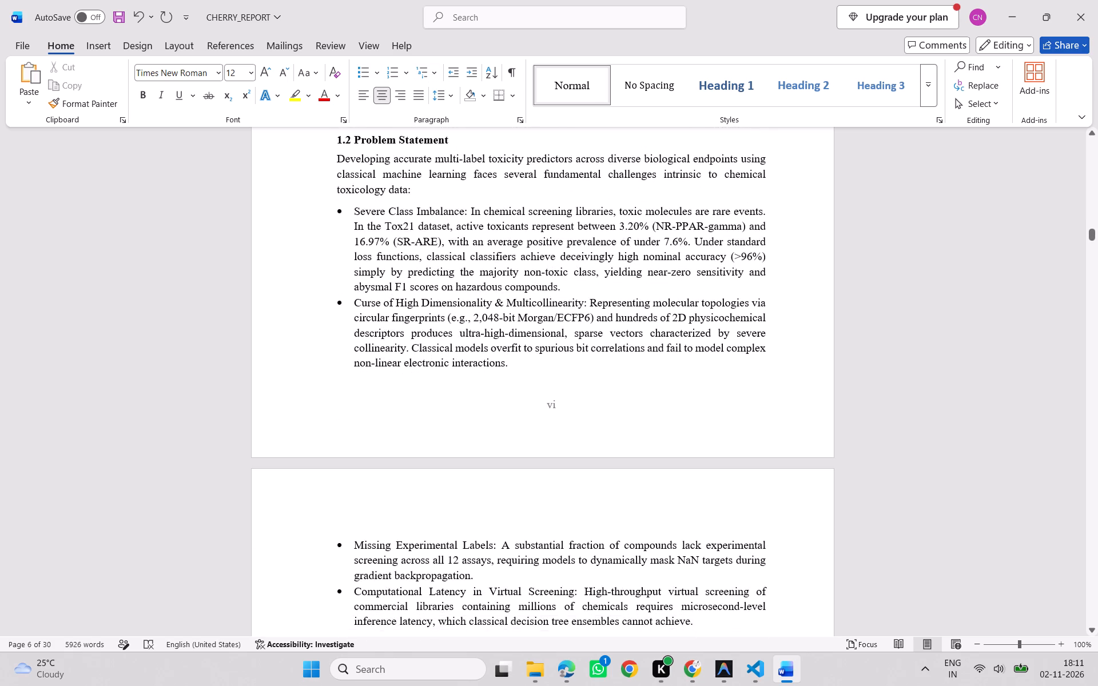
scroll(547, 390, up, 12)
scroll(541, 403, down, 2)
scroll(541, 403, up, 10)
scroll(642, 428, up, 1)
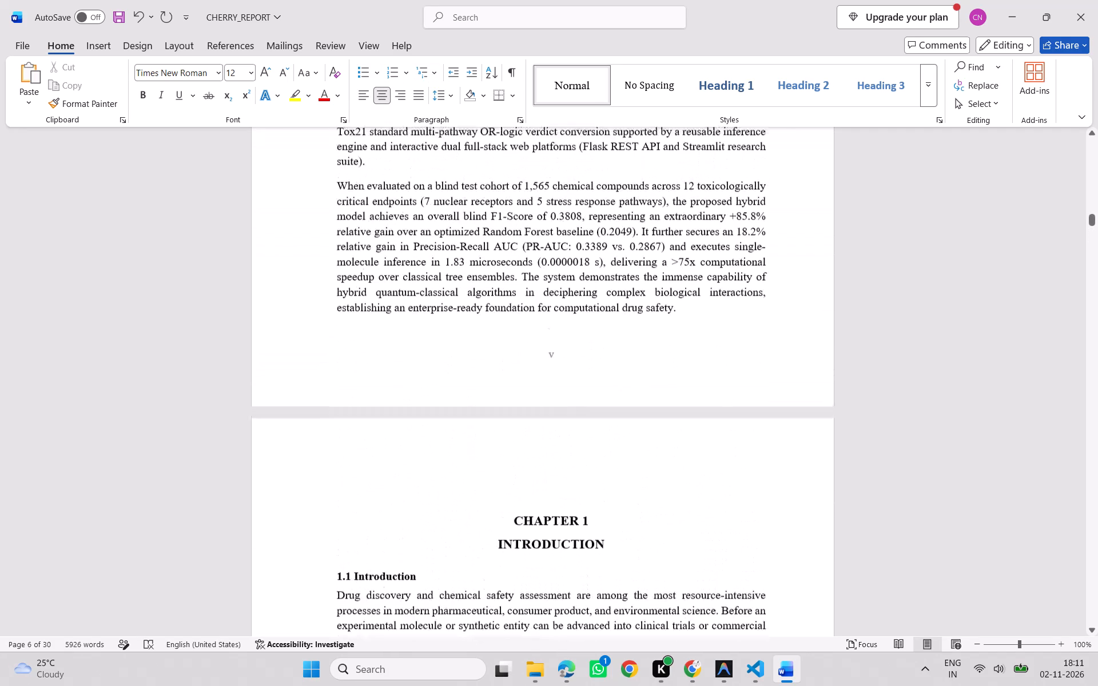
scroll(649, 431, down, 7)
scroll(649, 432, up, 1)
scroll(649, 432, down, 15)
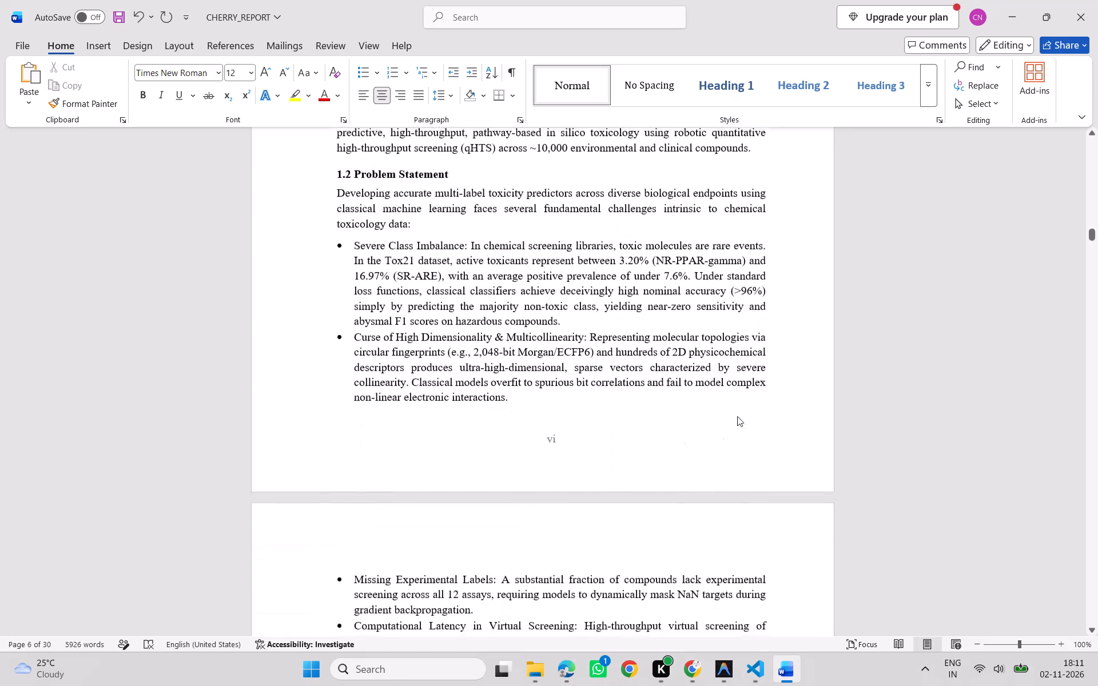
double_click(748, 402)
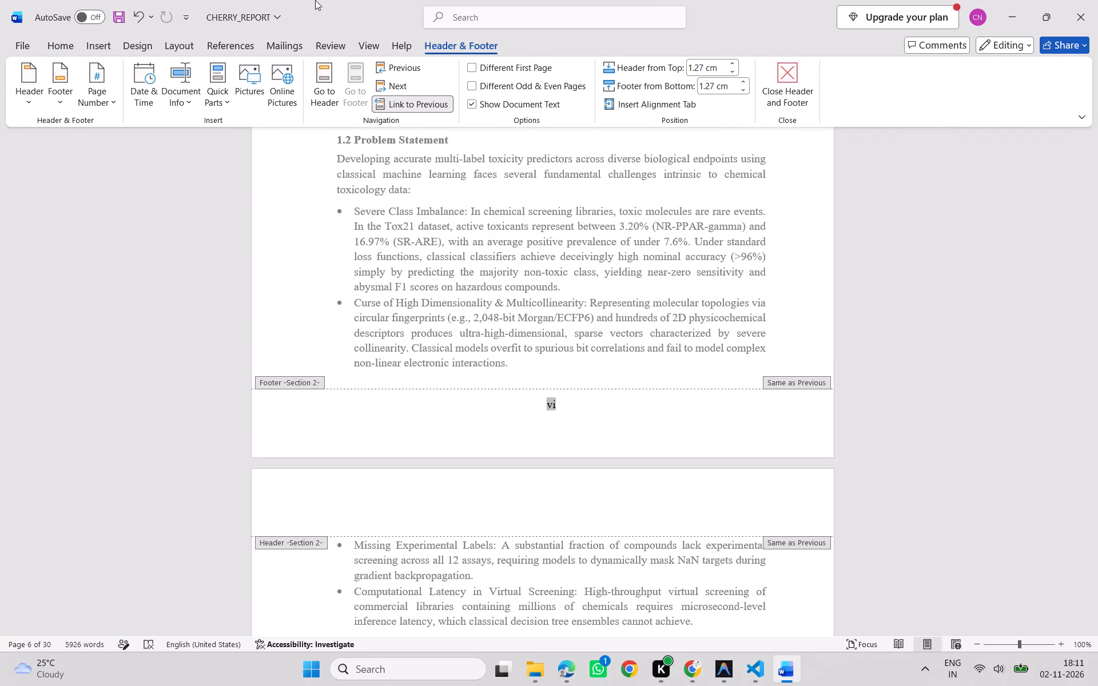
click(397, 106)
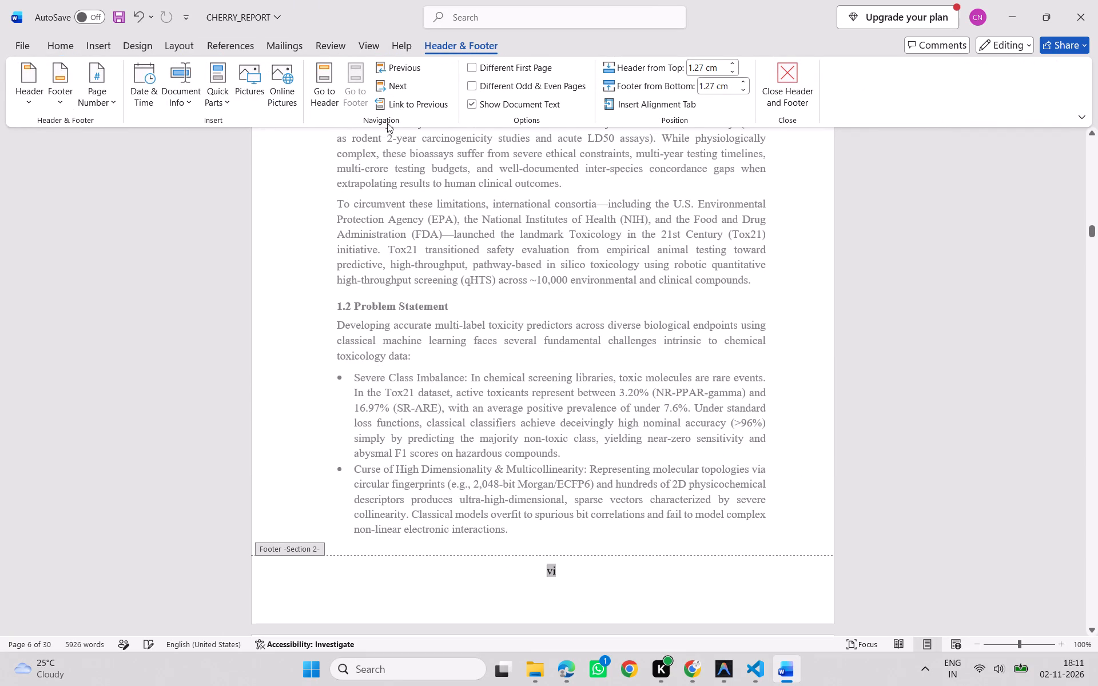
Examine the headers and footers where the Abstract's section ends and Chapter 1's section begins.
scroll(543, 454, down, 2)
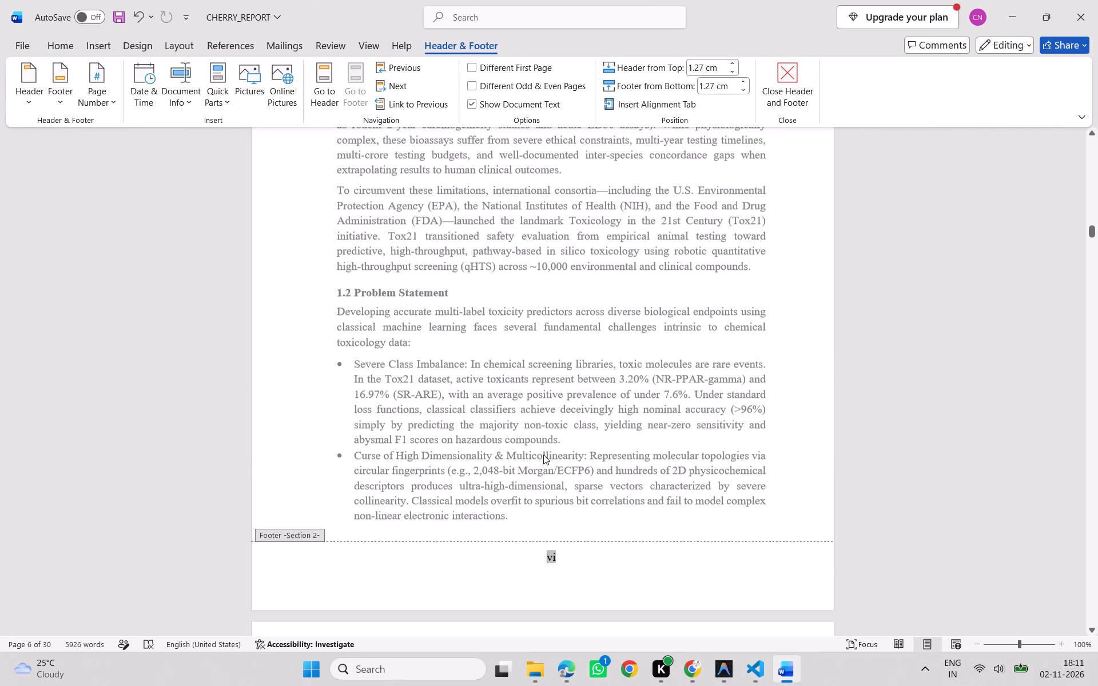
scroll(543, 454, down, 9)
scroll(588, 445, down, 1)
scroll(588, 445, up, 16)
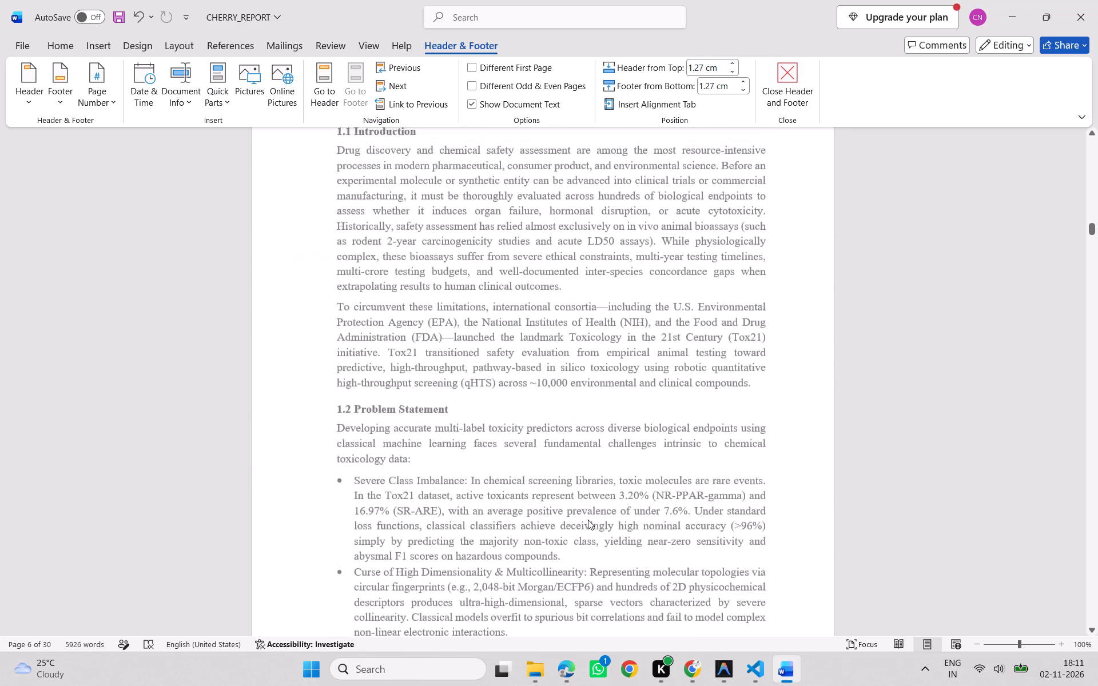
scroll(588, 520, up, 2)
scroll(588, 520, down, 1)
scroll(588, 520, up, 3)
scroll(568, 505, down, 2)
scroll(564, 500, up, 3)
scroll(351, 222, up, 4)
scroll(523, 341, up, 2)
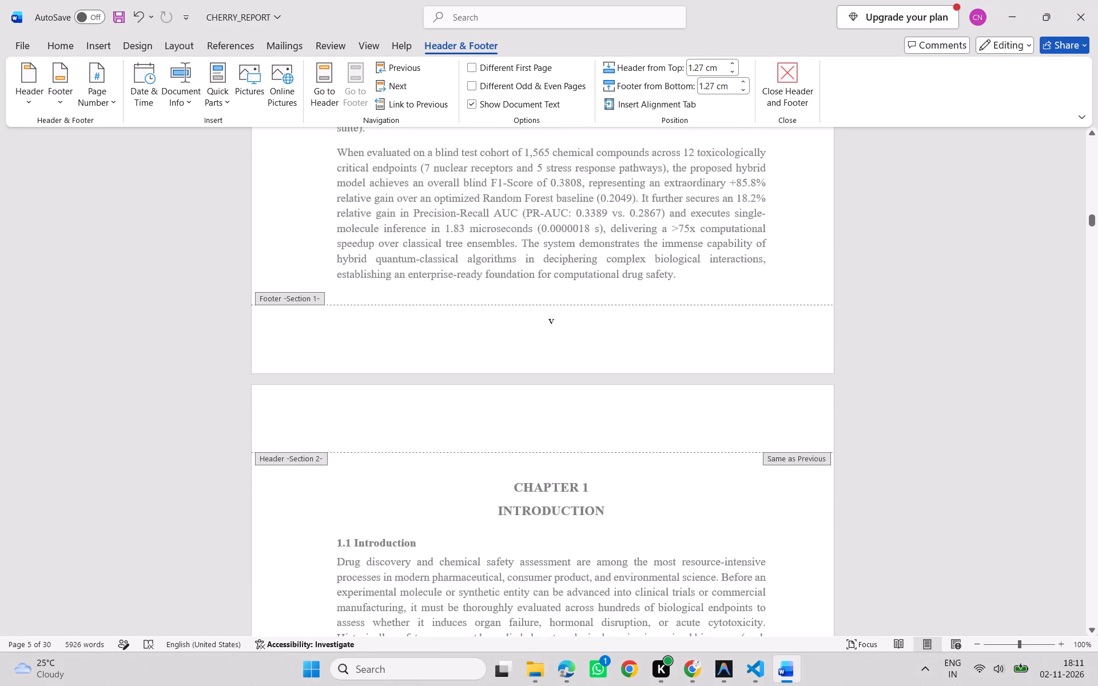
scroll(468, 343, down, 6)
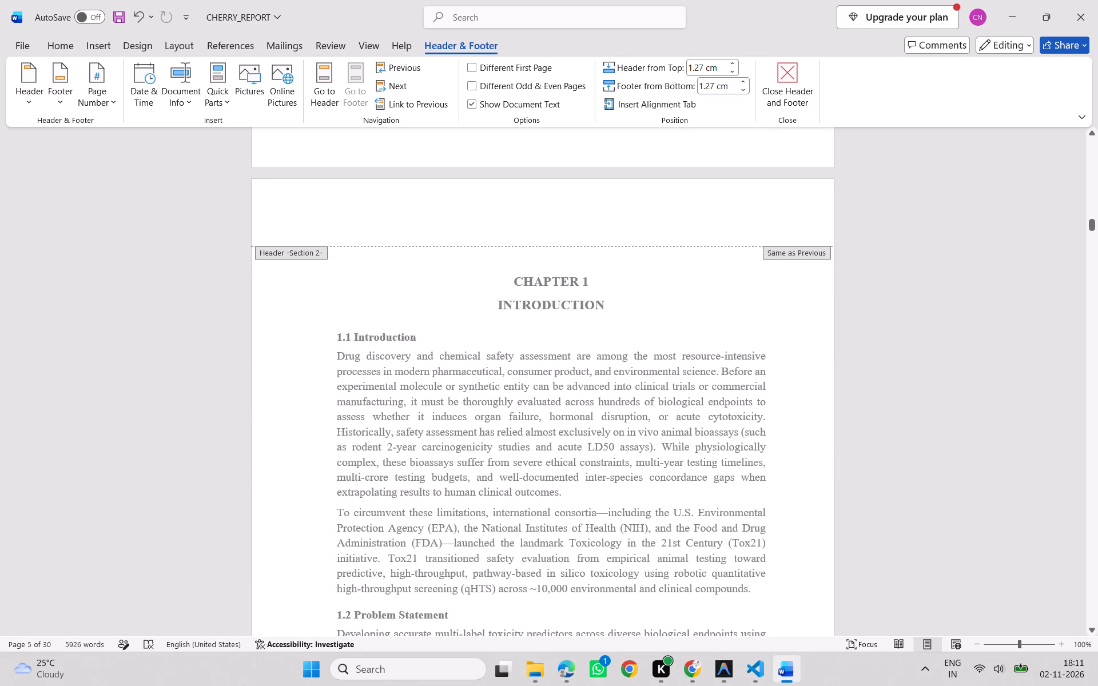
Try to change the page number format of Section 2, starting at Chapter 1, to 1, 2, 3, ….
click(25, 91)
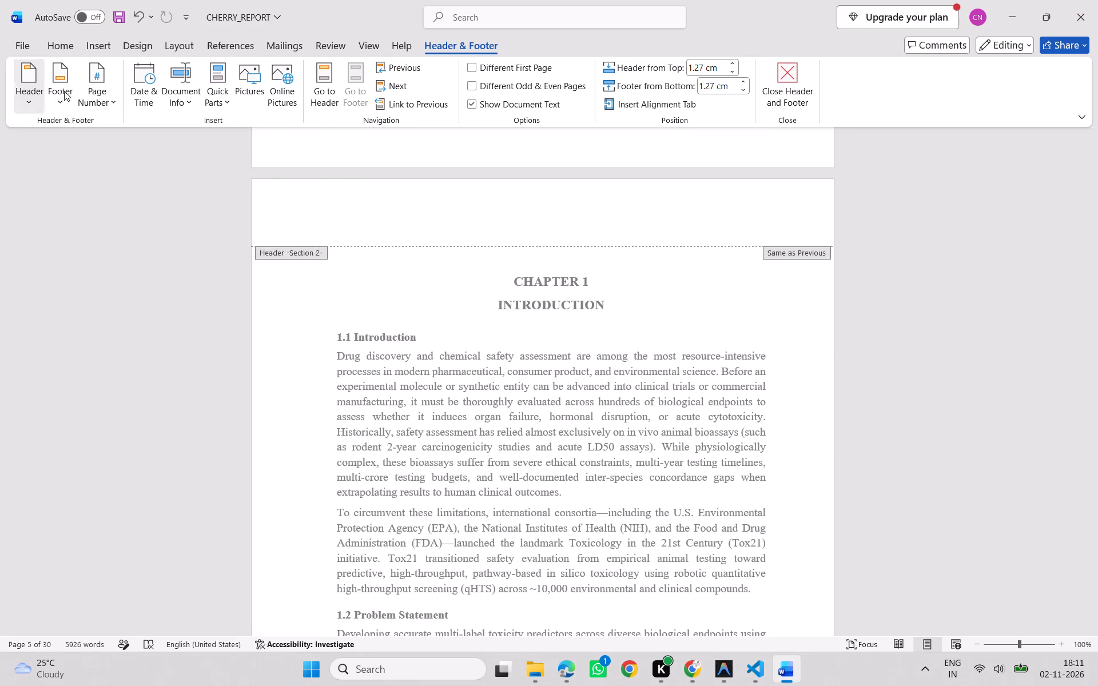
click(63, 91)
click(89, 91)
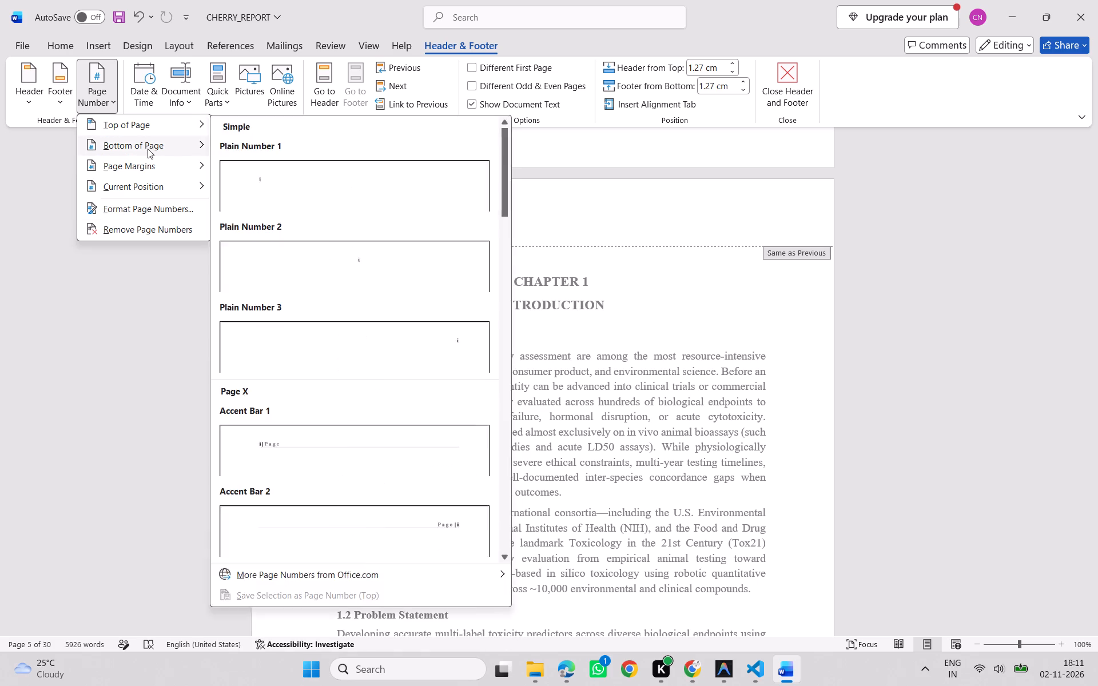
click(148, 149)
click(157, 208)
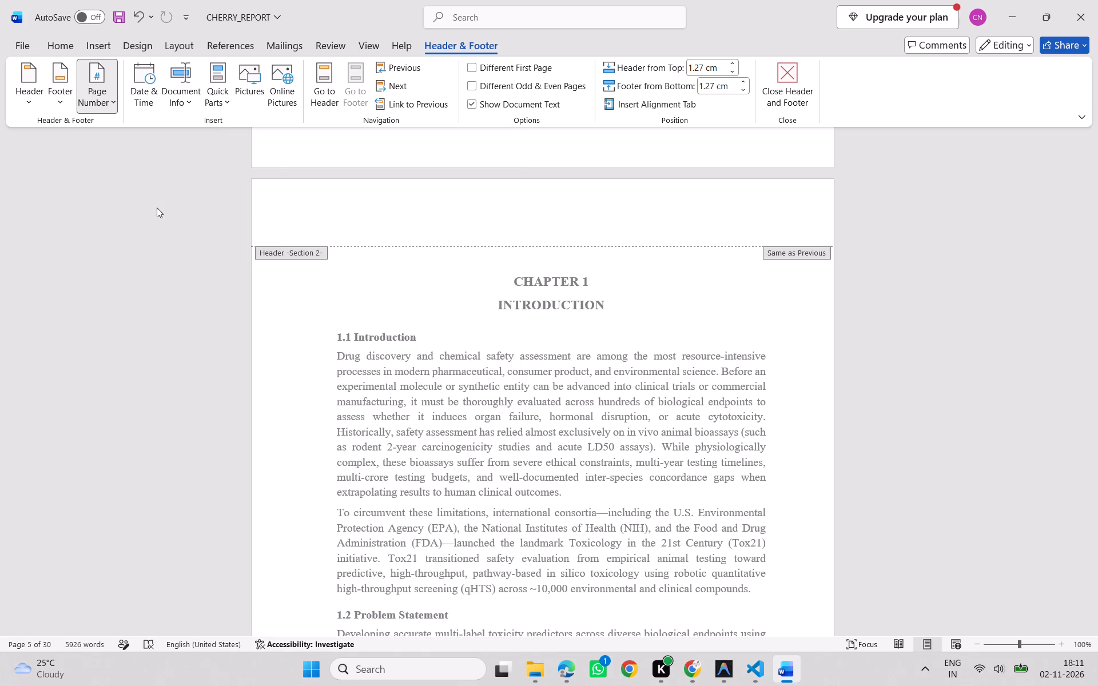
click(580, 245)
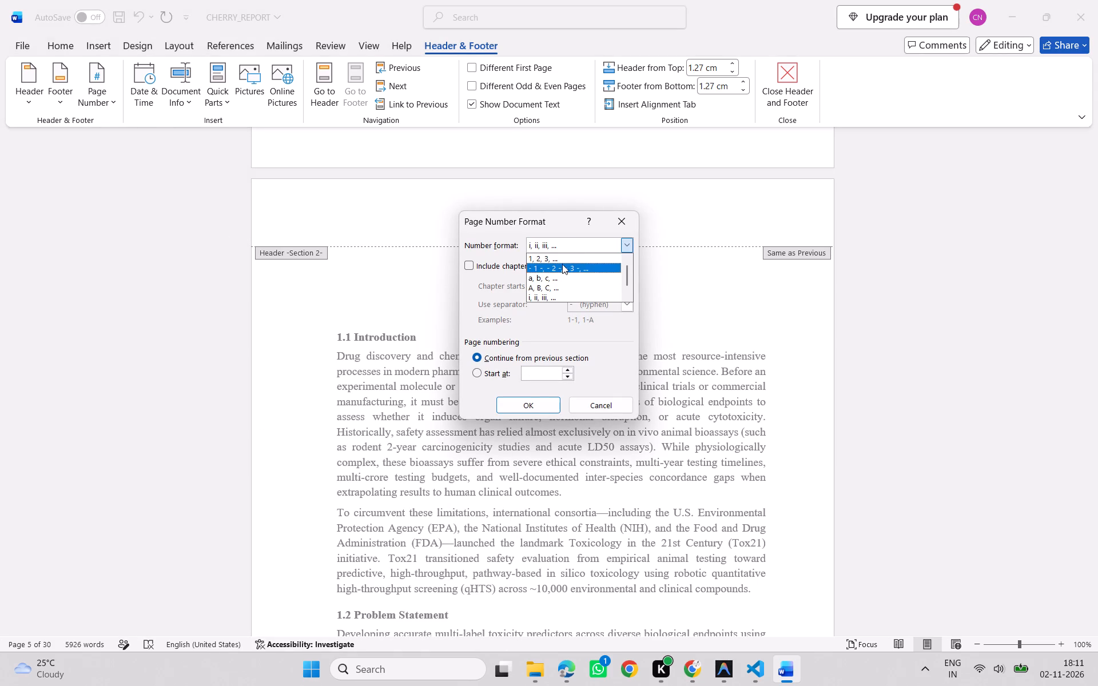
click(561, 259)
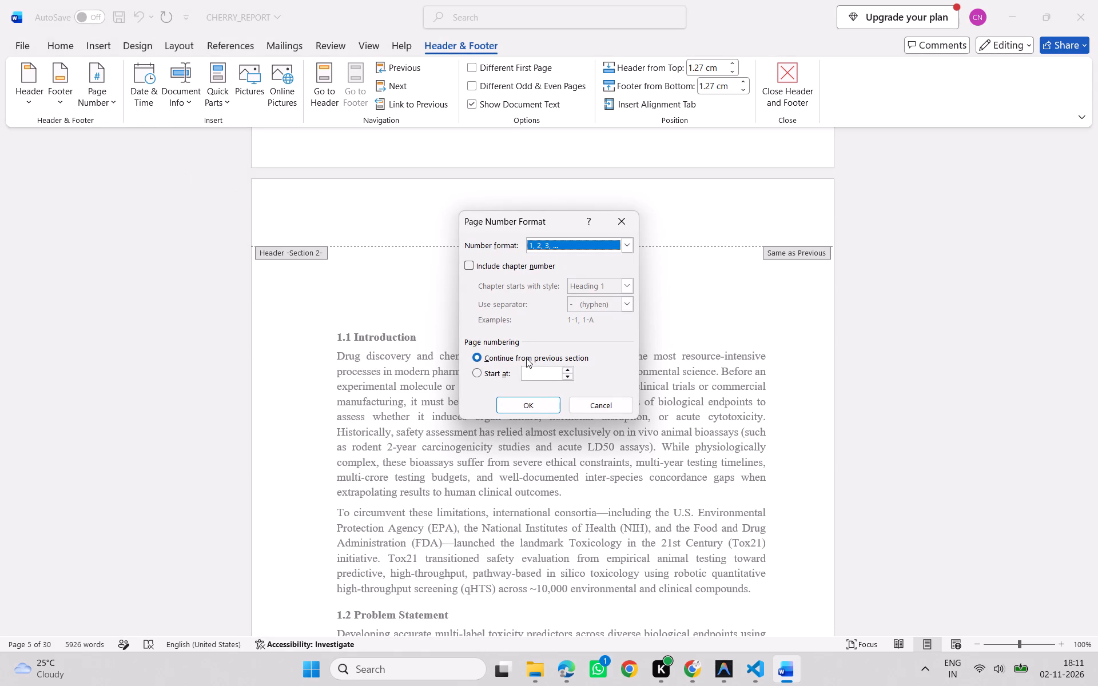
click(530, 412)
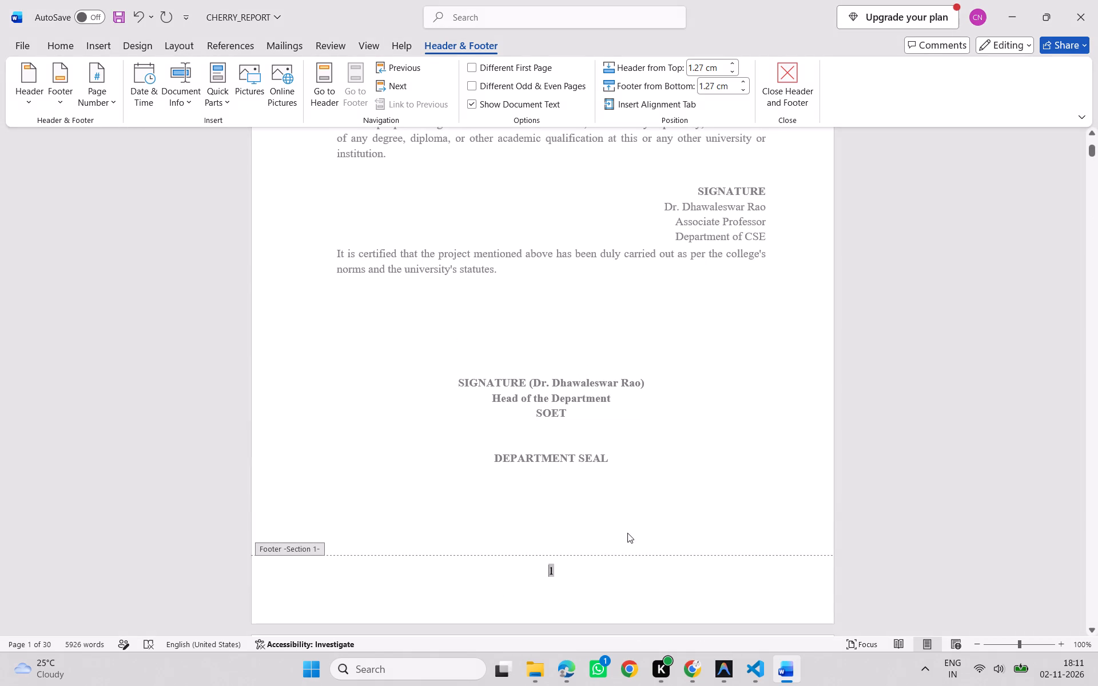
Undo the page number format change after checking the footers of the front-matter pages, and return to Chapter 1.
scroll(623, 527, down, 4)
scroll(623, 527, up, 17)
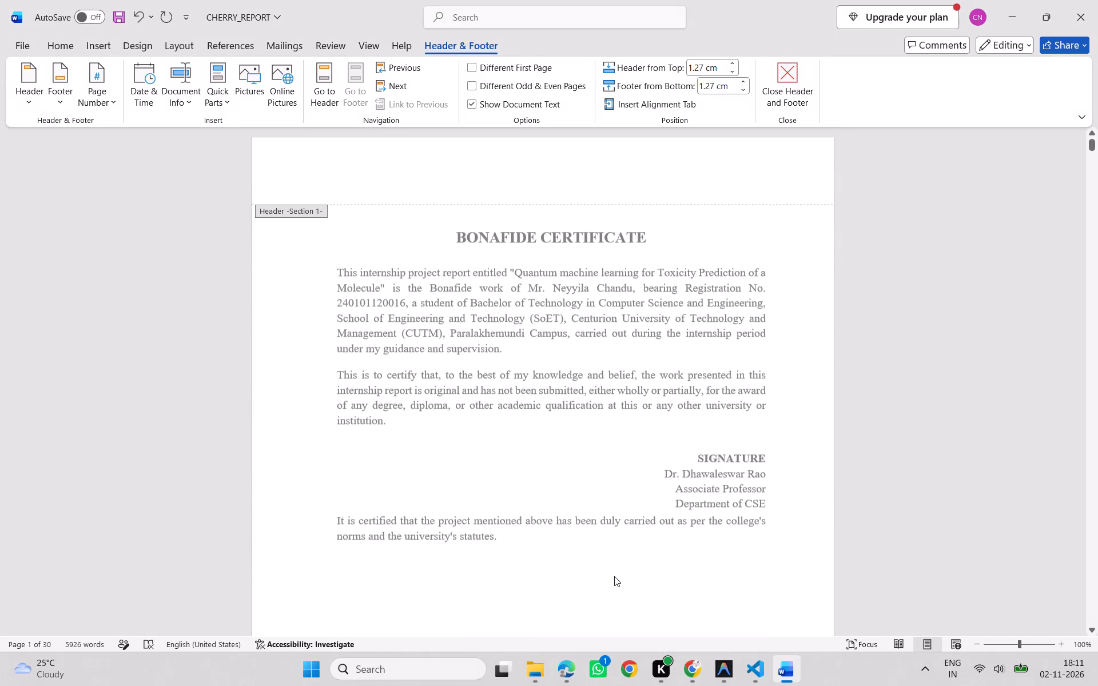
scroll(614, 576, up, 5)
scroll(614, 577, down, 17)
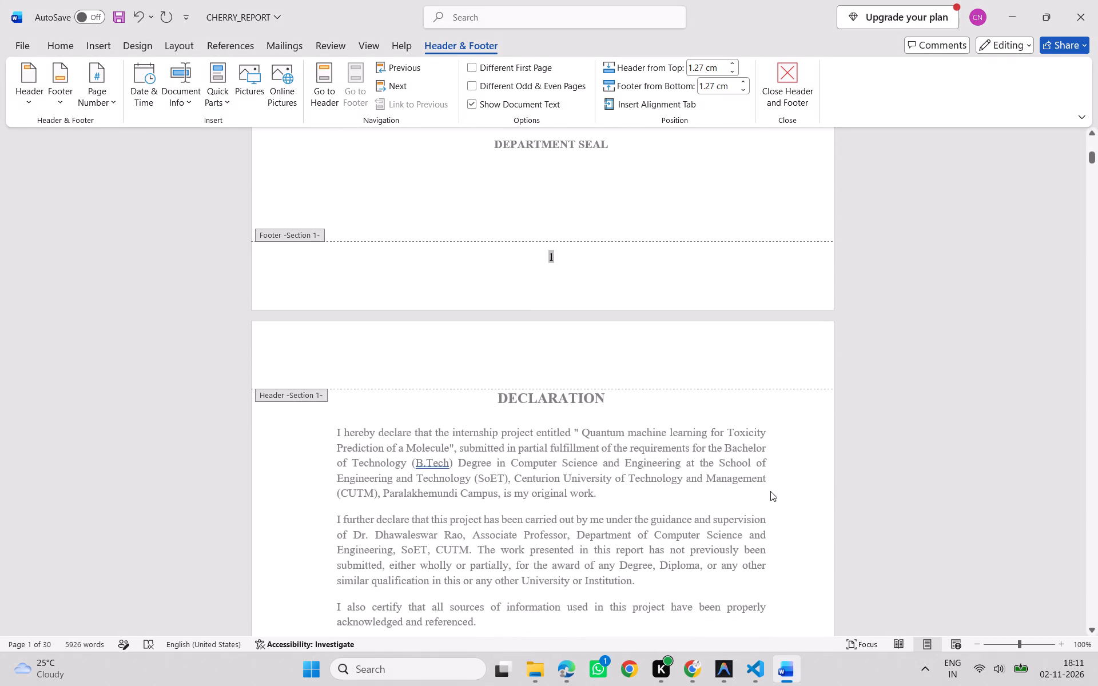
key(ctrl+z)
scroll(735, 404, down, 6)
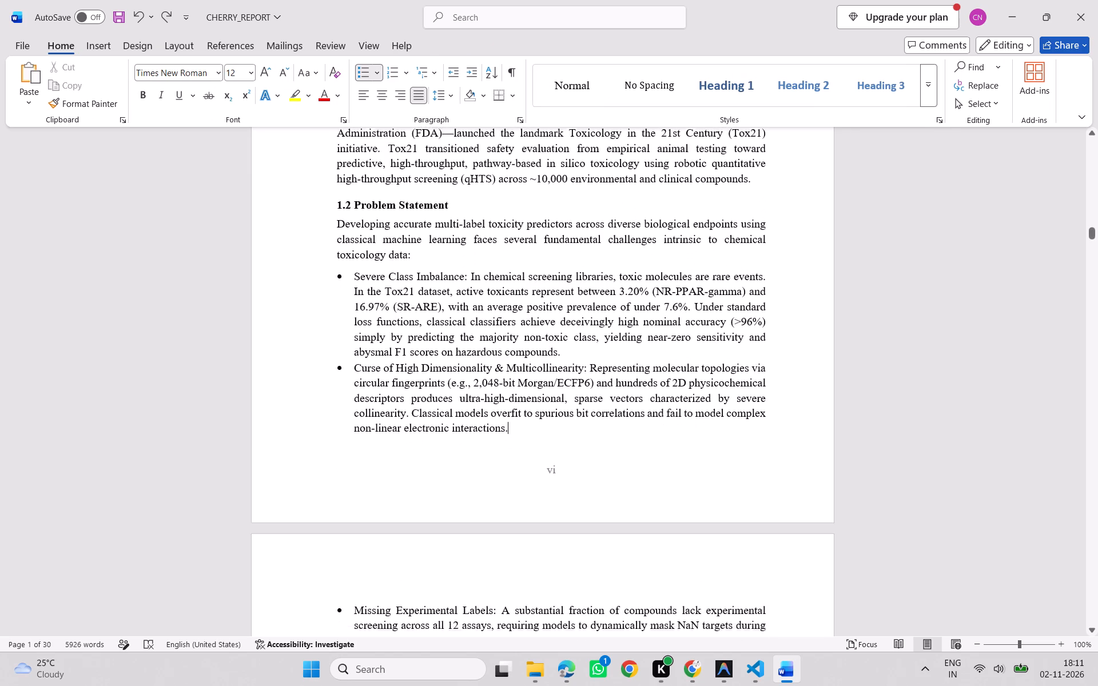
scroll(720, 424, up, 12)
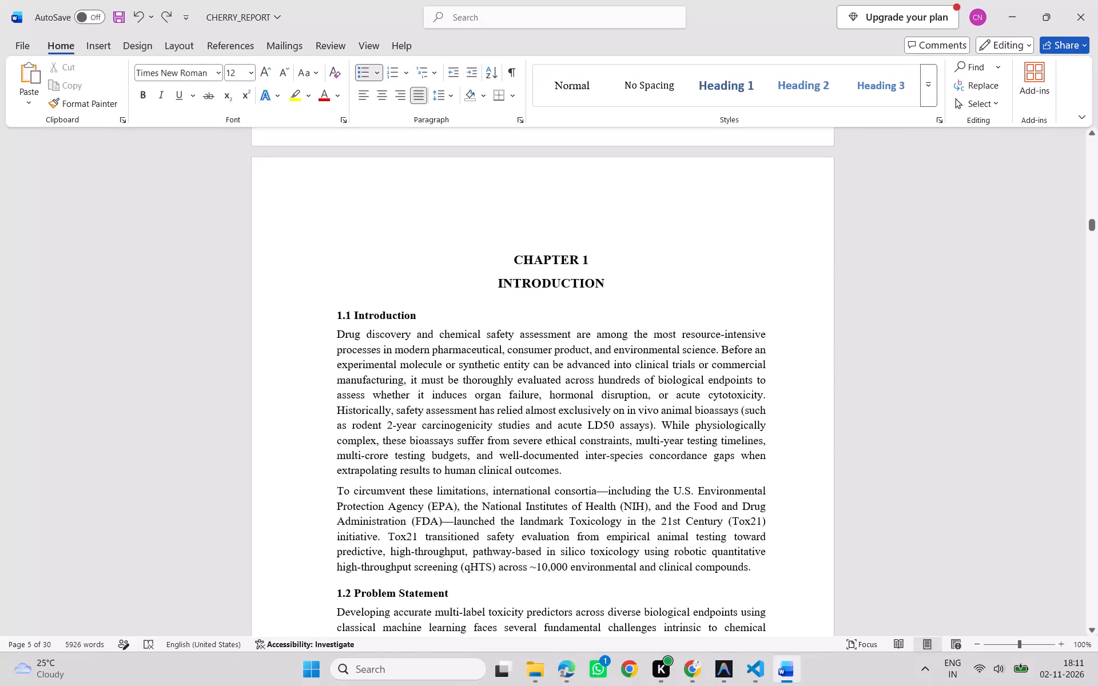
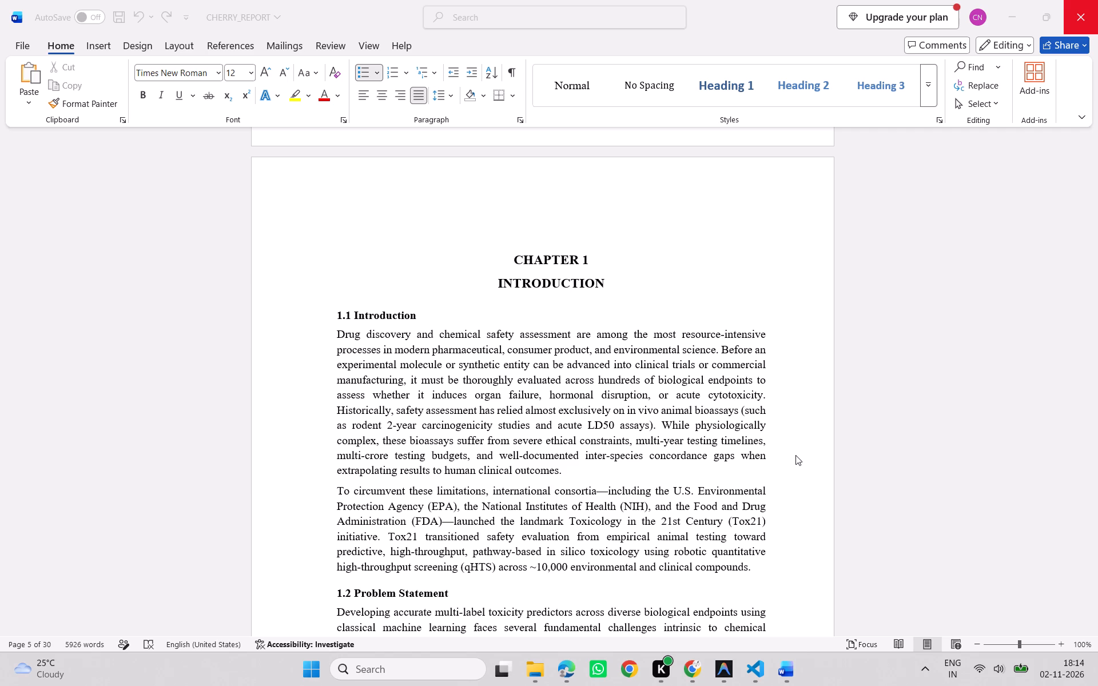
scroll(655, 598, up, 6)
scroll(410, 580, down, 6)
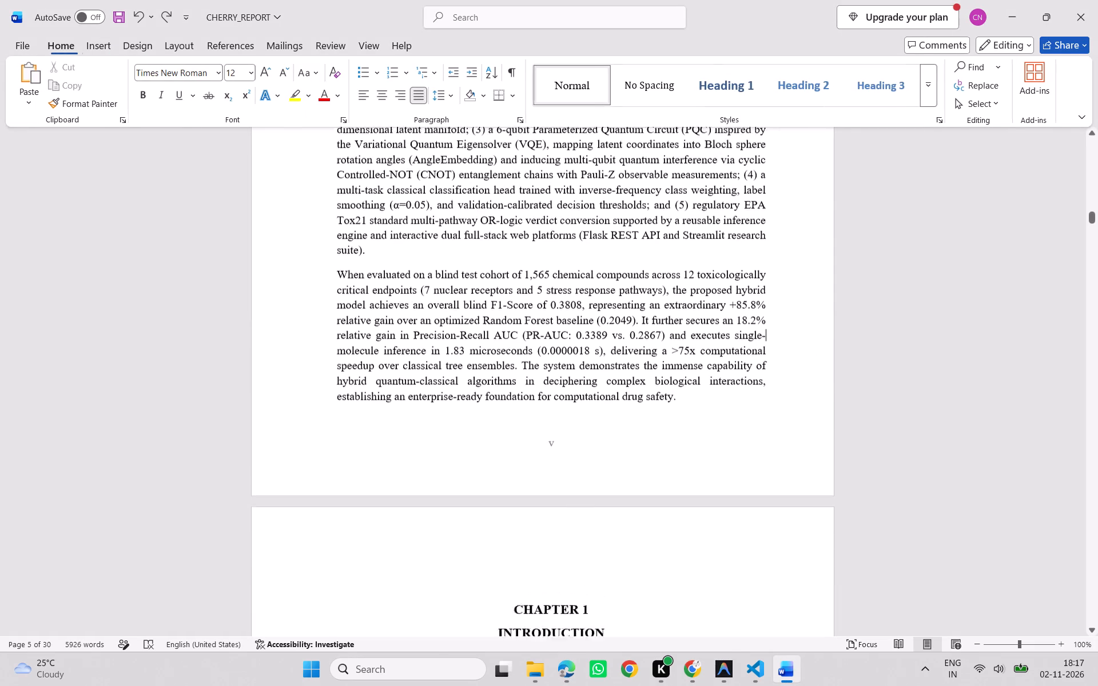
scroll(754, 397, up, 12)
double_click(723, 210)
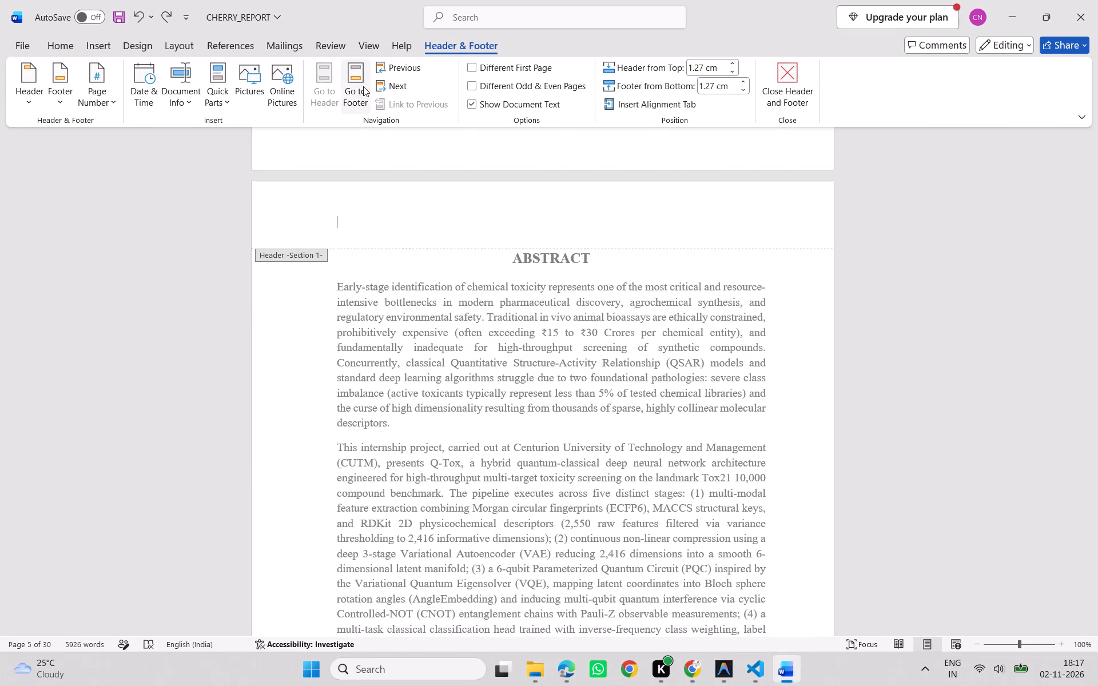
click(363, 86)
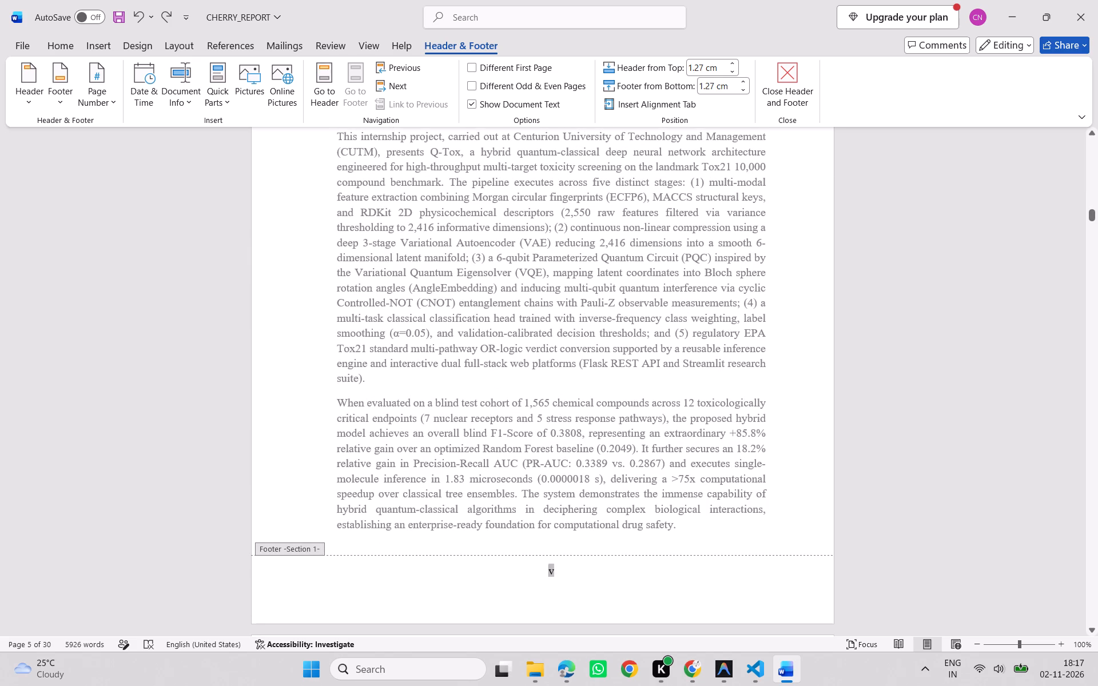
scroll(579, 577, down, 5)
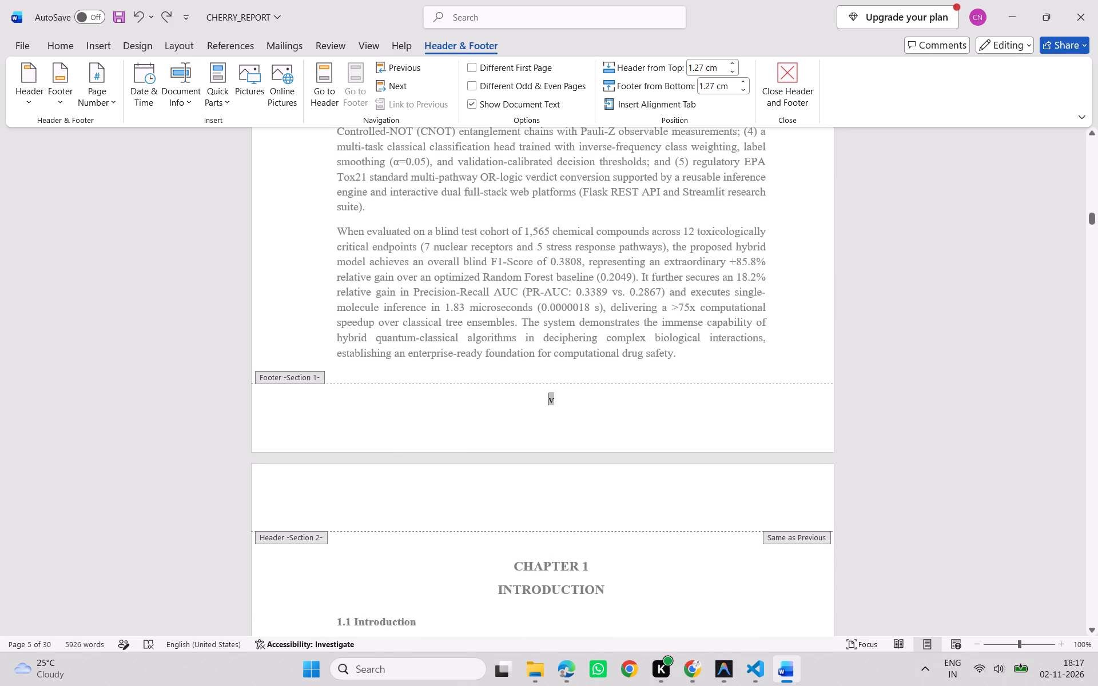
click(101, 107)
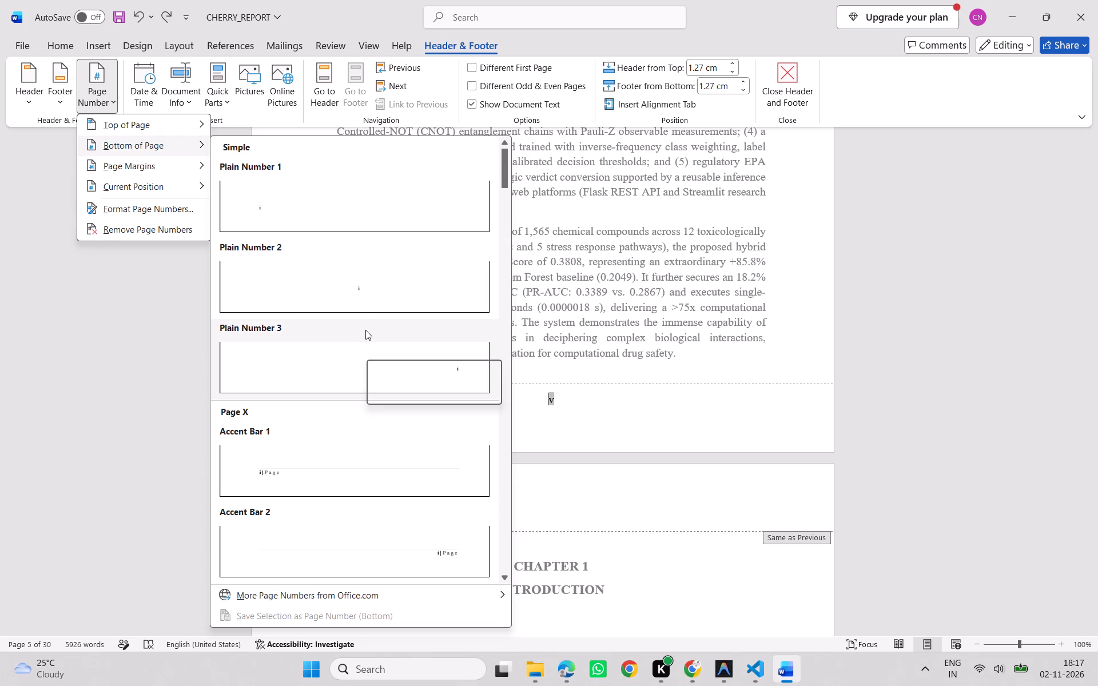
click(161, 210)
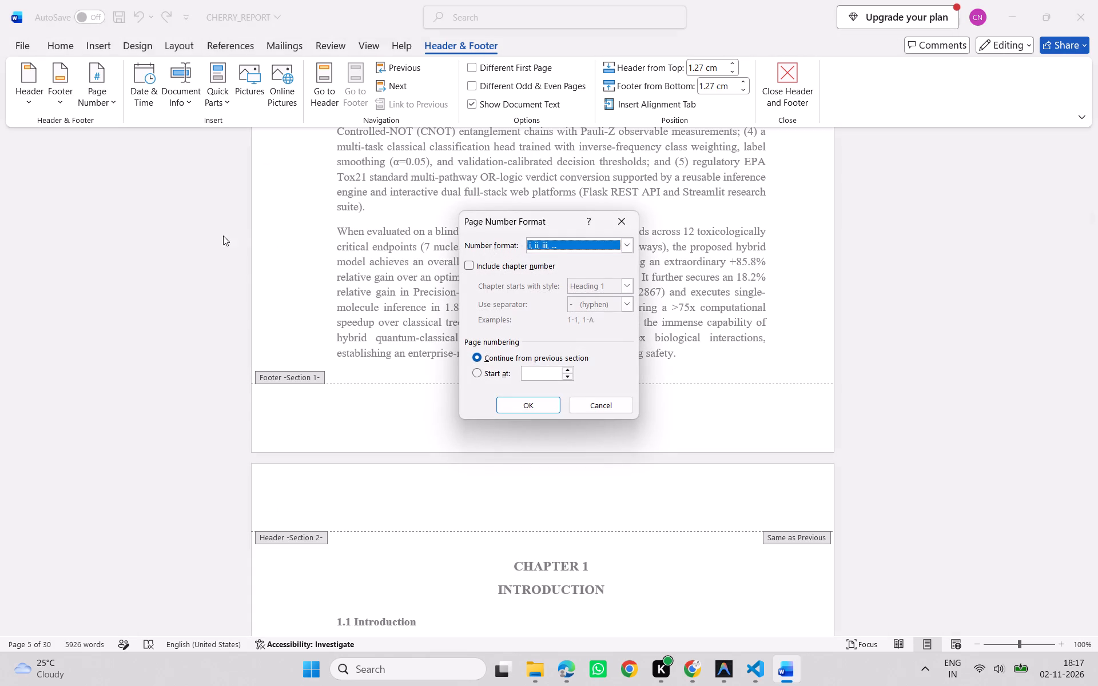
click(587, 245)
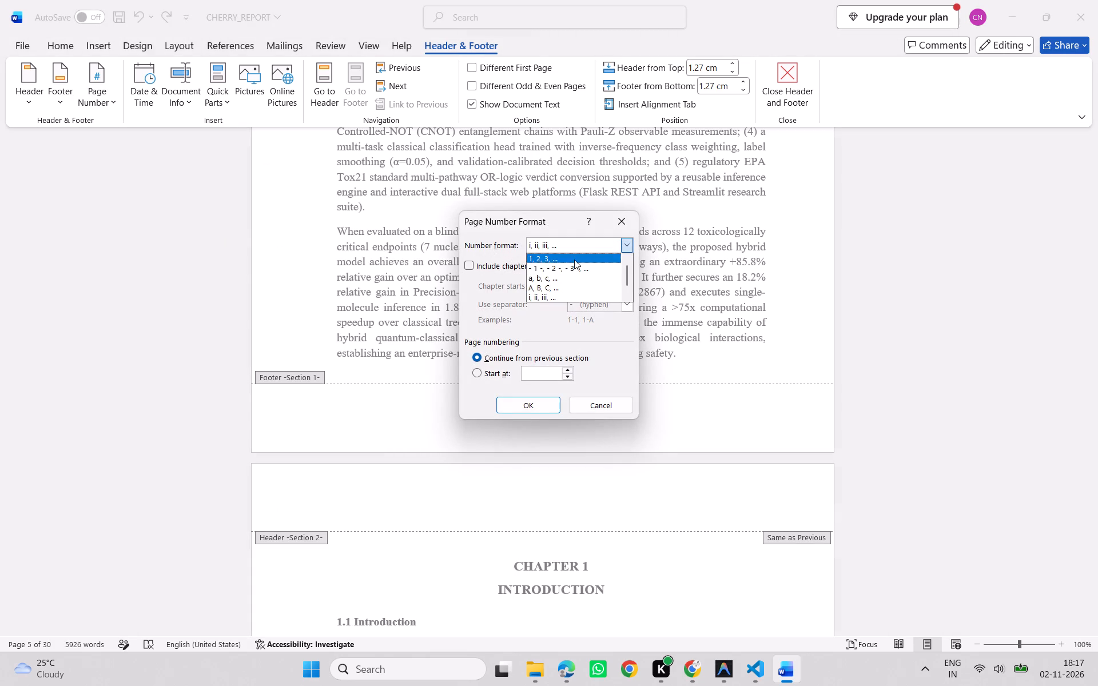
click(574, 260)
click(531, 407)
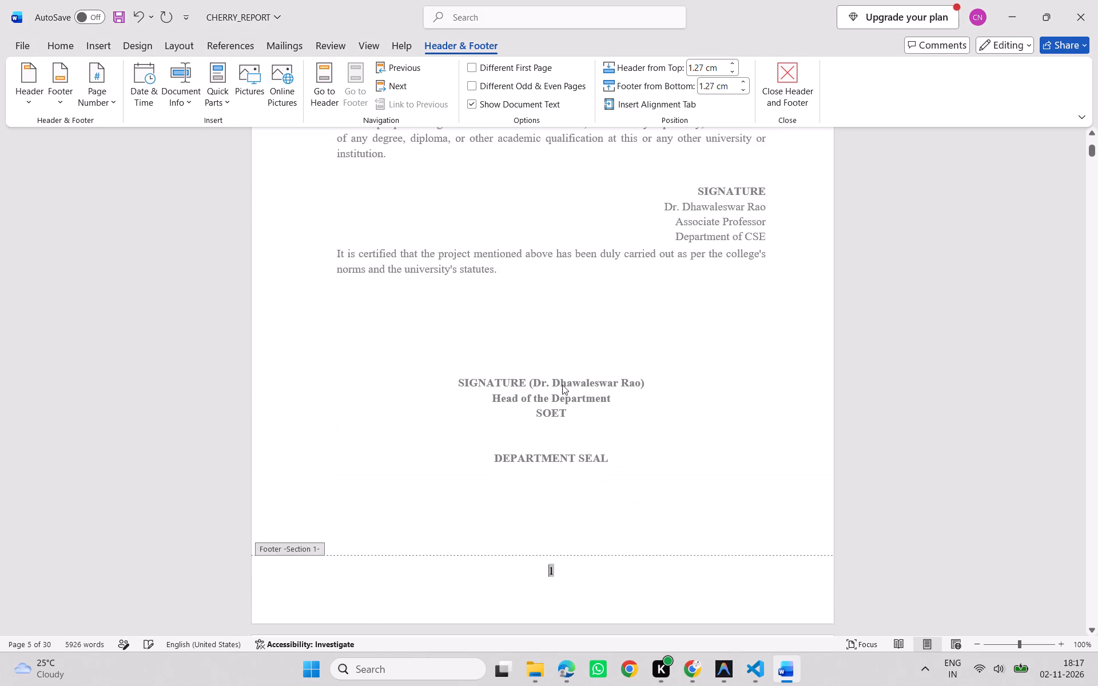
Examine the footer page numbers on the front-matter pages around the Acknowledgement.
scroll(665, 461, down, 7)
scroll(665, 461, up, 1)
scroll(665, 461, down, 9)
scroll(652, 425, down, 19)
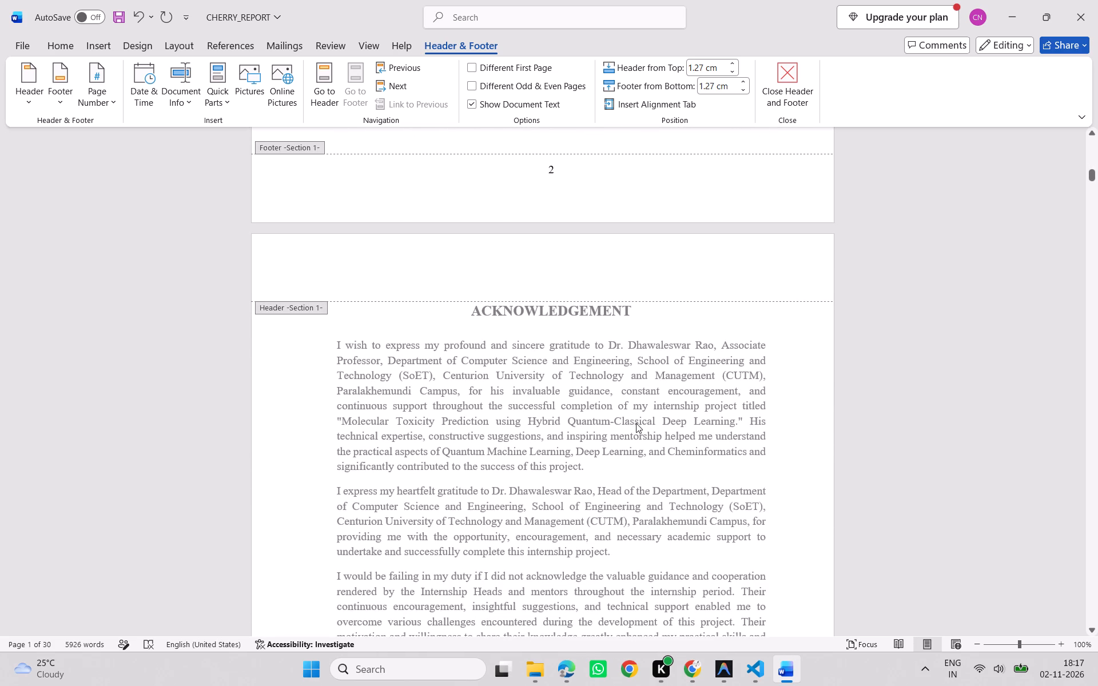
scroll(627, 424, down, 2)
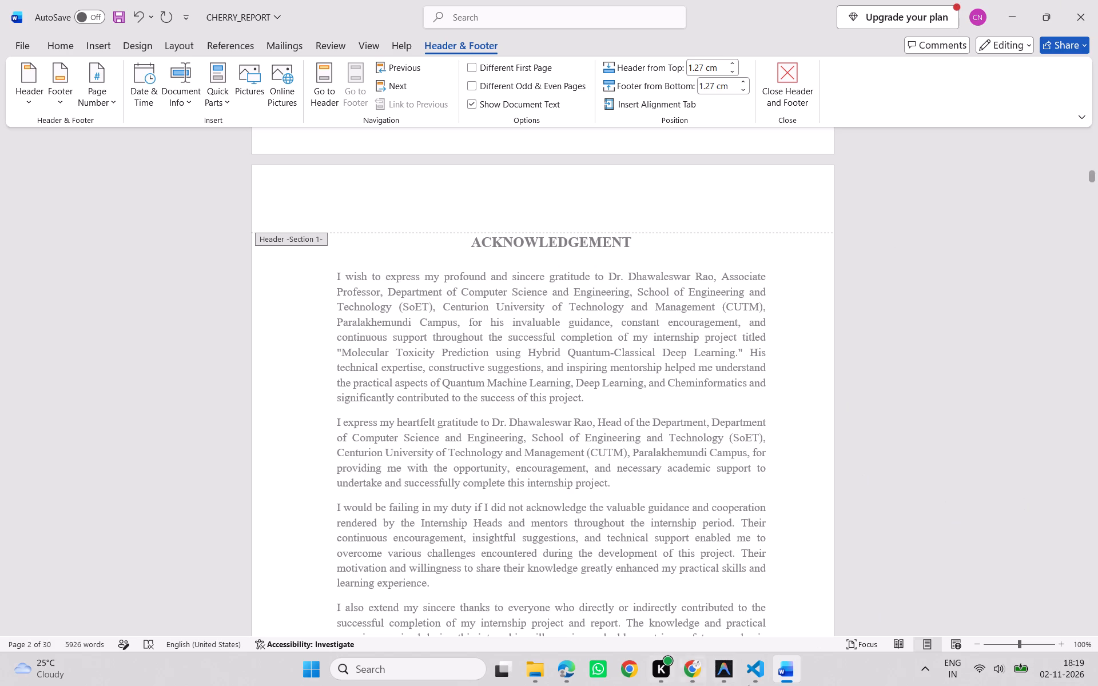
scroll(859, 486, up, 4)
scroll(810, 489, up, 5)
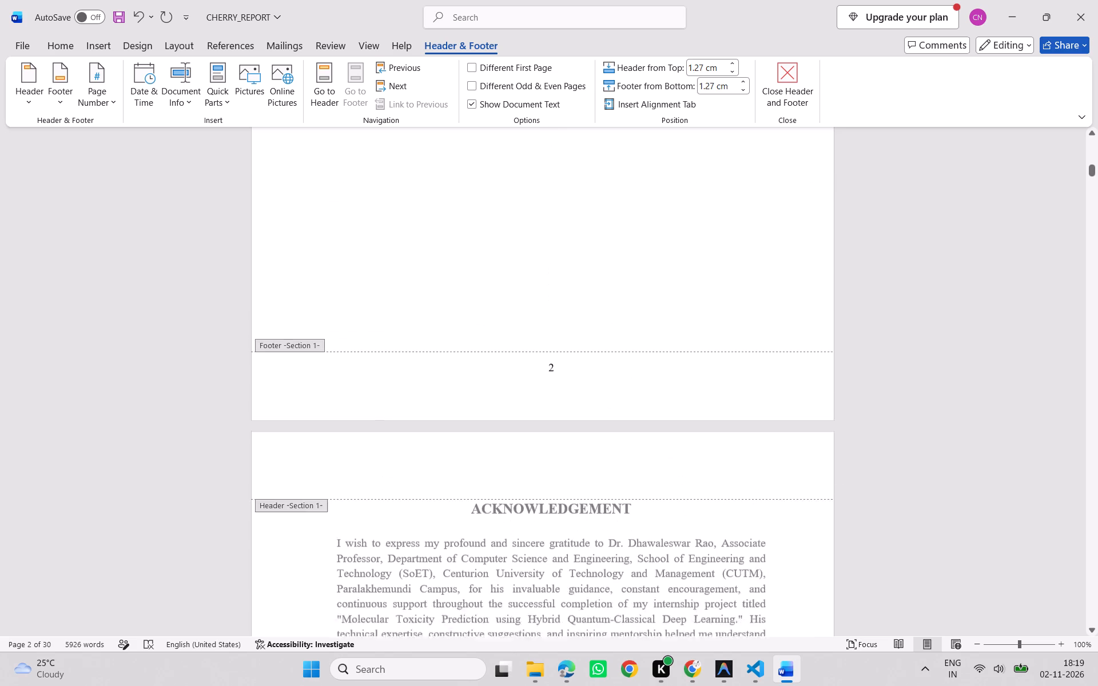
scroll(784, 495, down, 20)
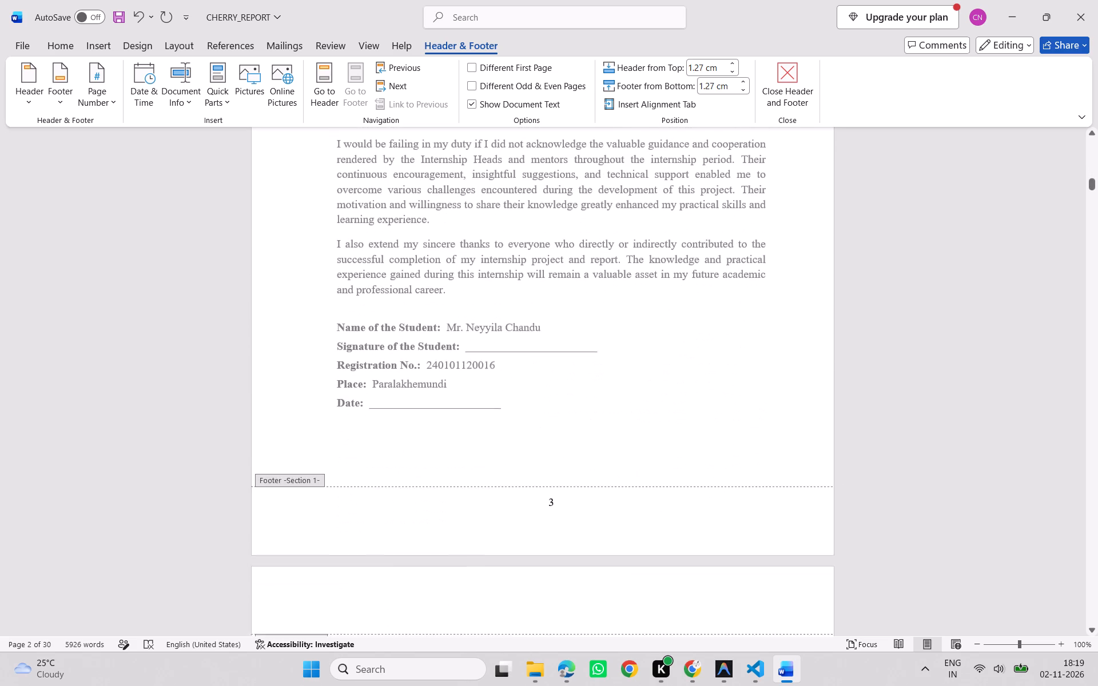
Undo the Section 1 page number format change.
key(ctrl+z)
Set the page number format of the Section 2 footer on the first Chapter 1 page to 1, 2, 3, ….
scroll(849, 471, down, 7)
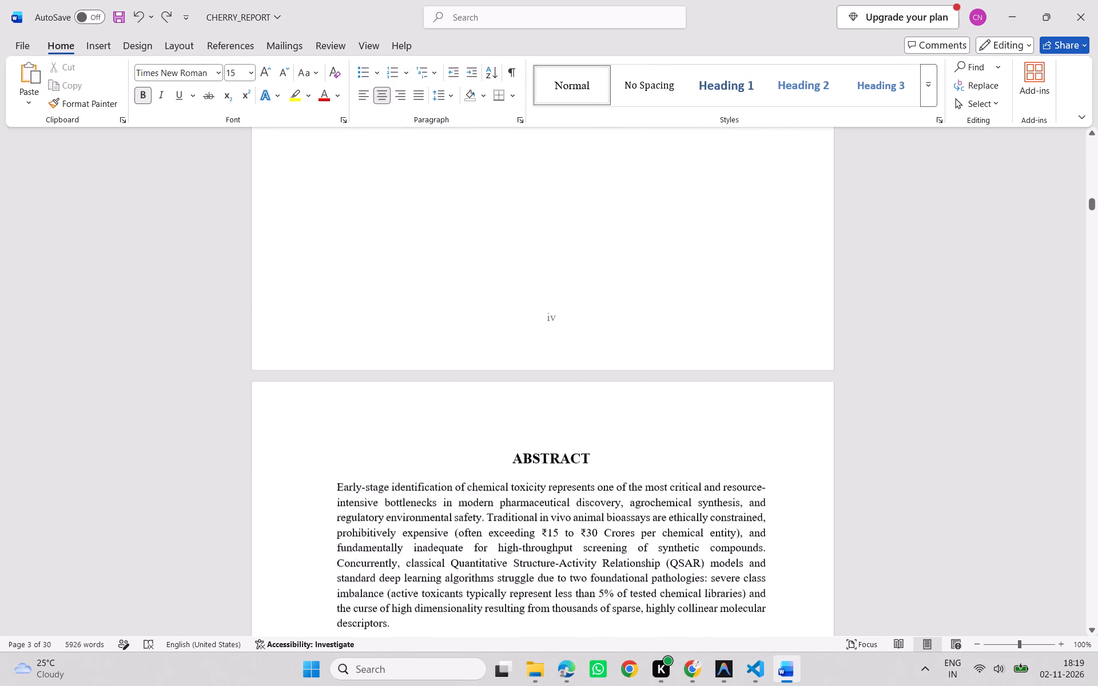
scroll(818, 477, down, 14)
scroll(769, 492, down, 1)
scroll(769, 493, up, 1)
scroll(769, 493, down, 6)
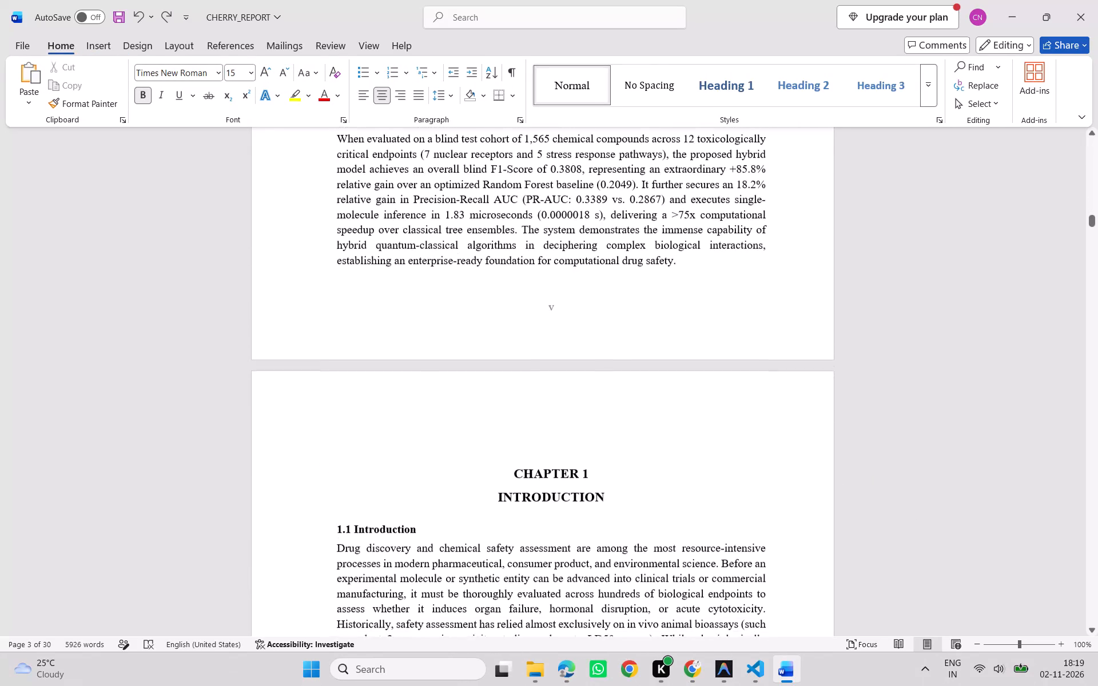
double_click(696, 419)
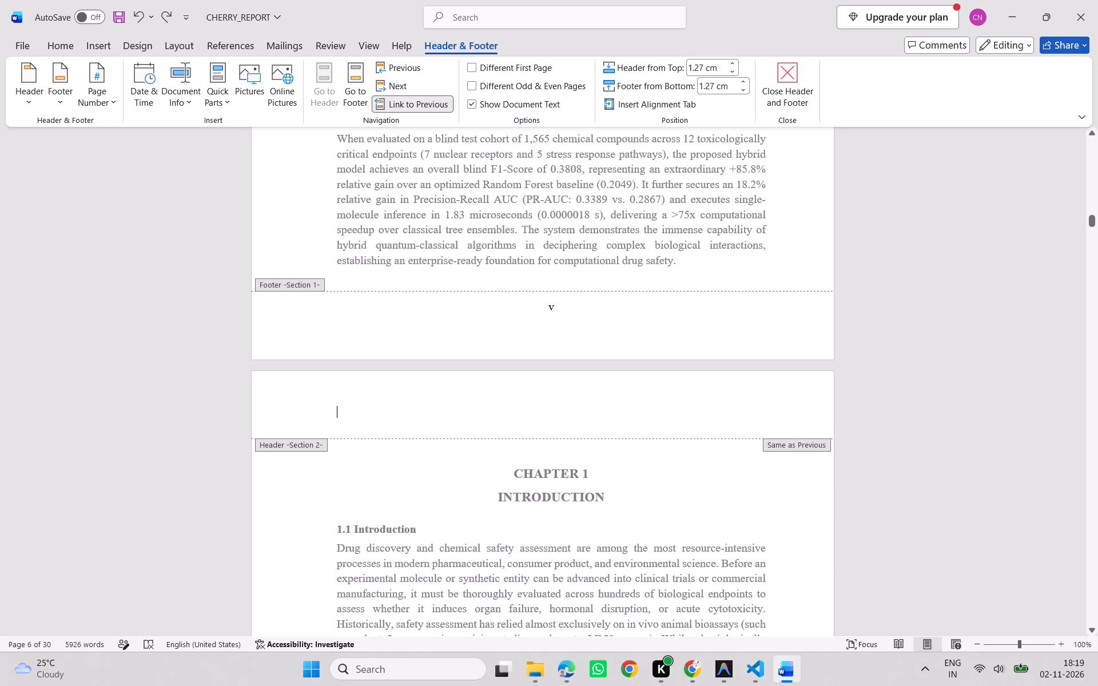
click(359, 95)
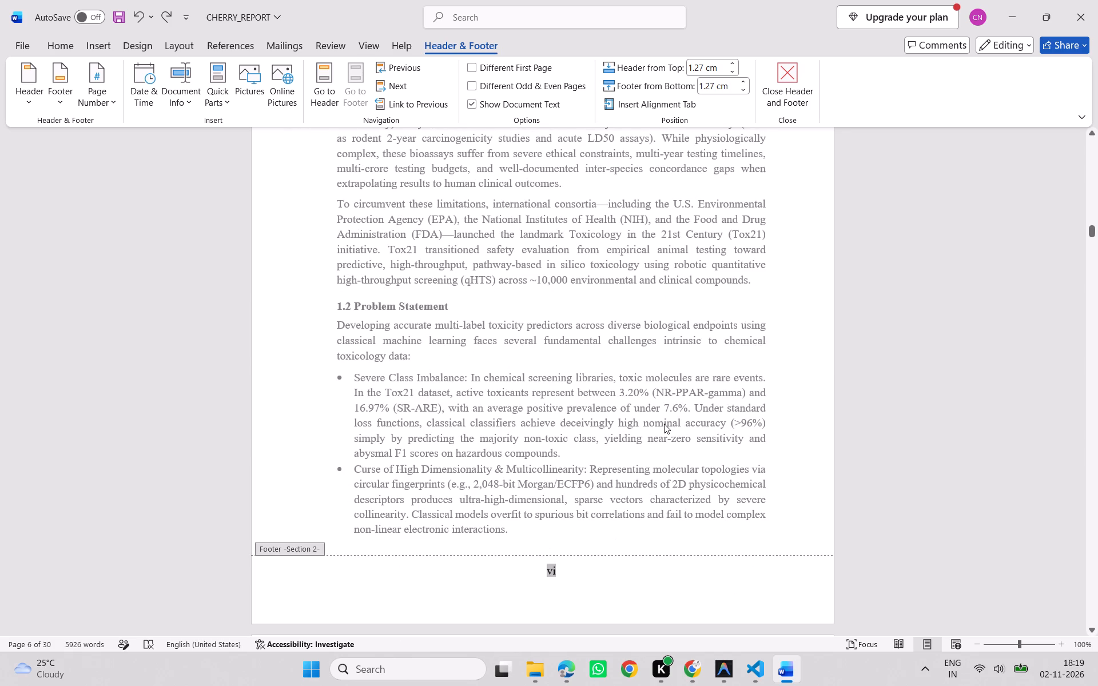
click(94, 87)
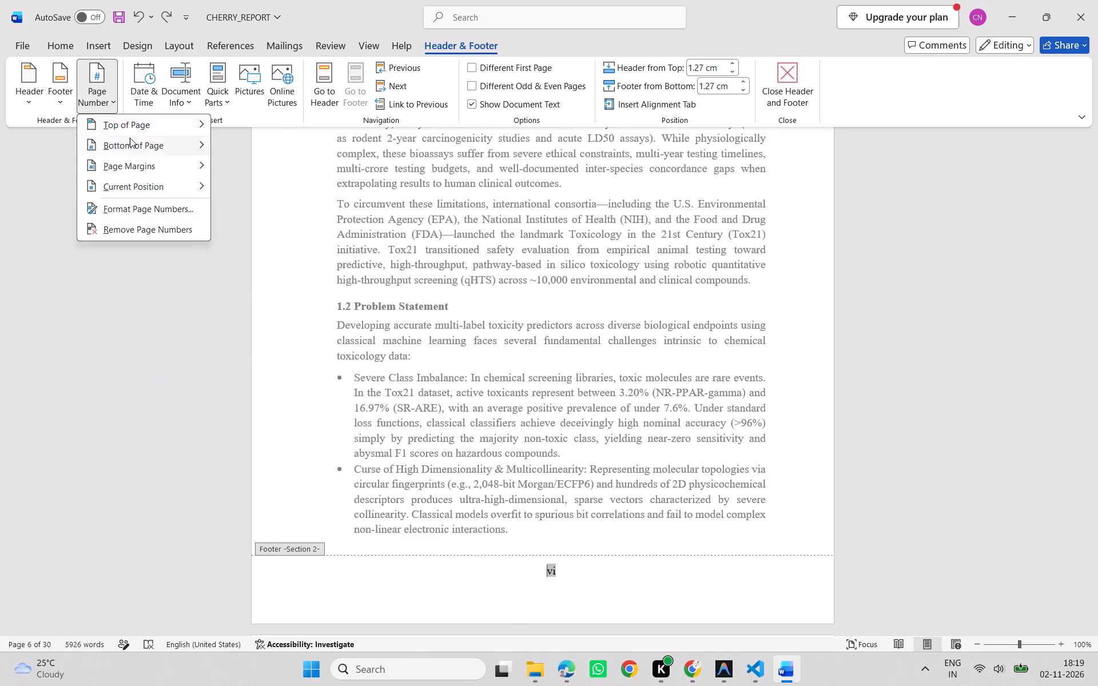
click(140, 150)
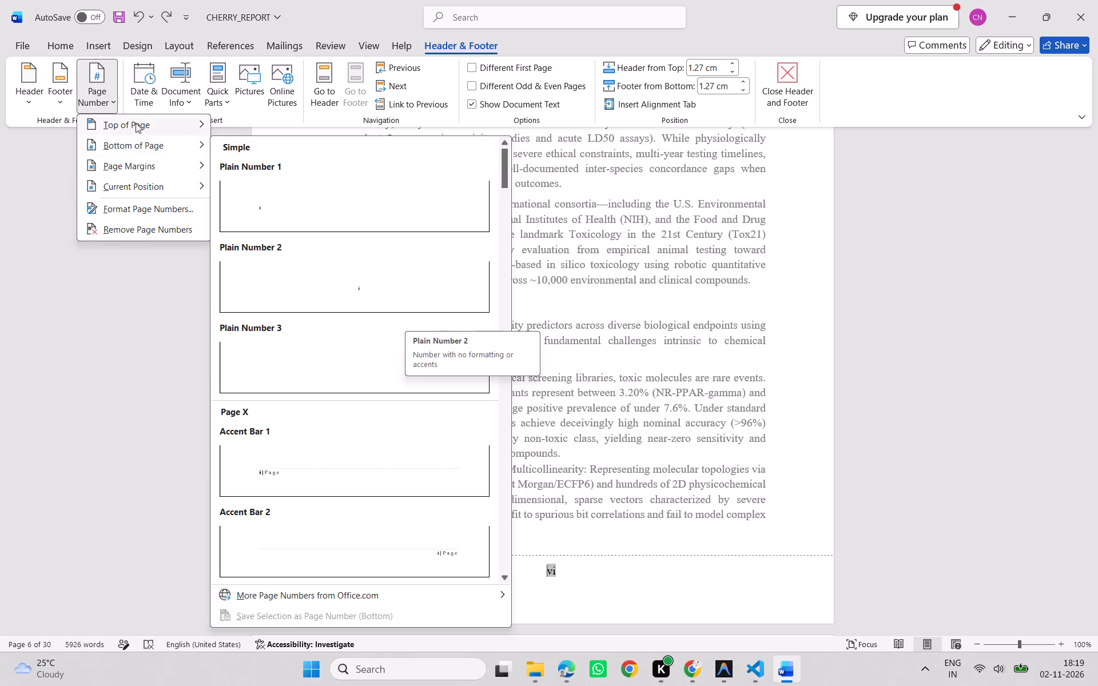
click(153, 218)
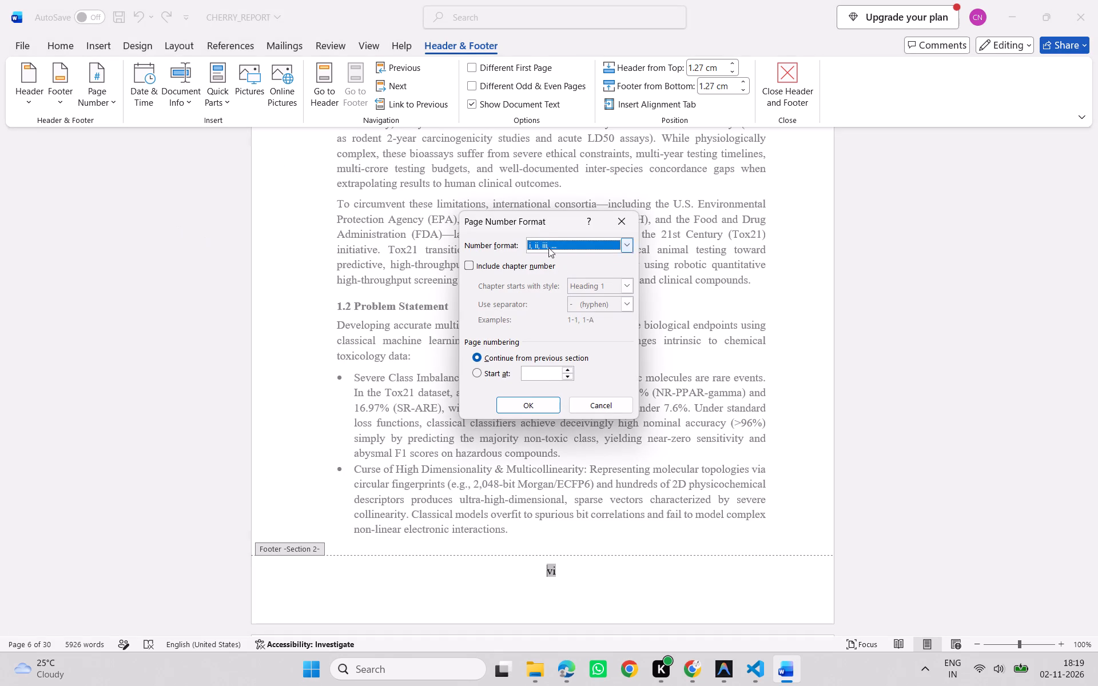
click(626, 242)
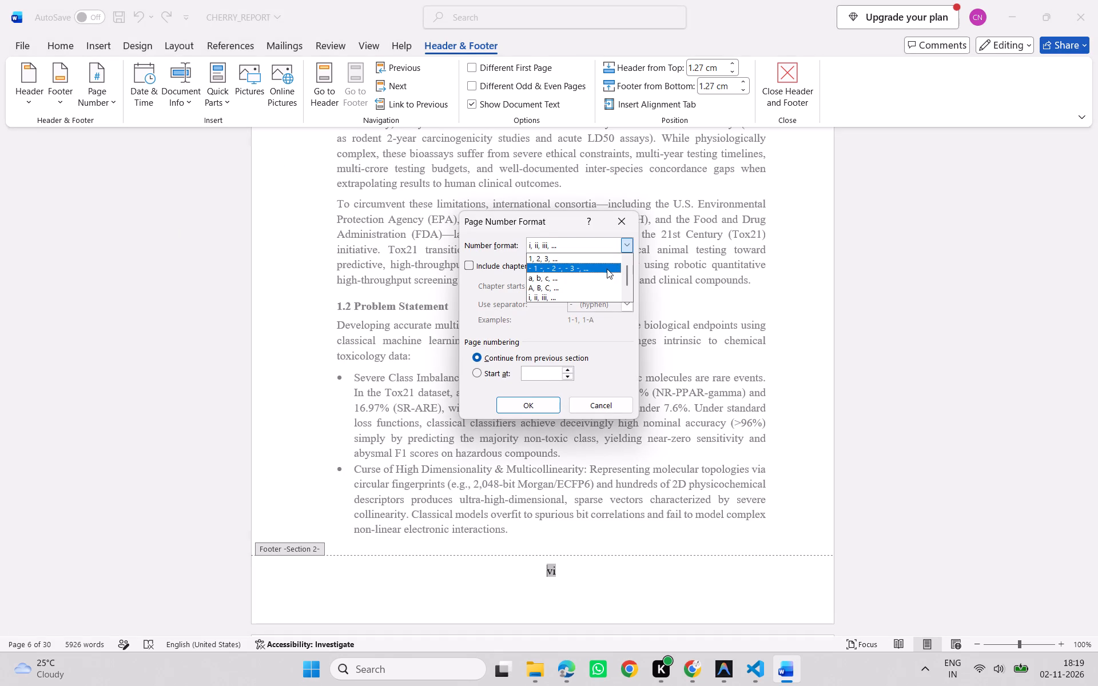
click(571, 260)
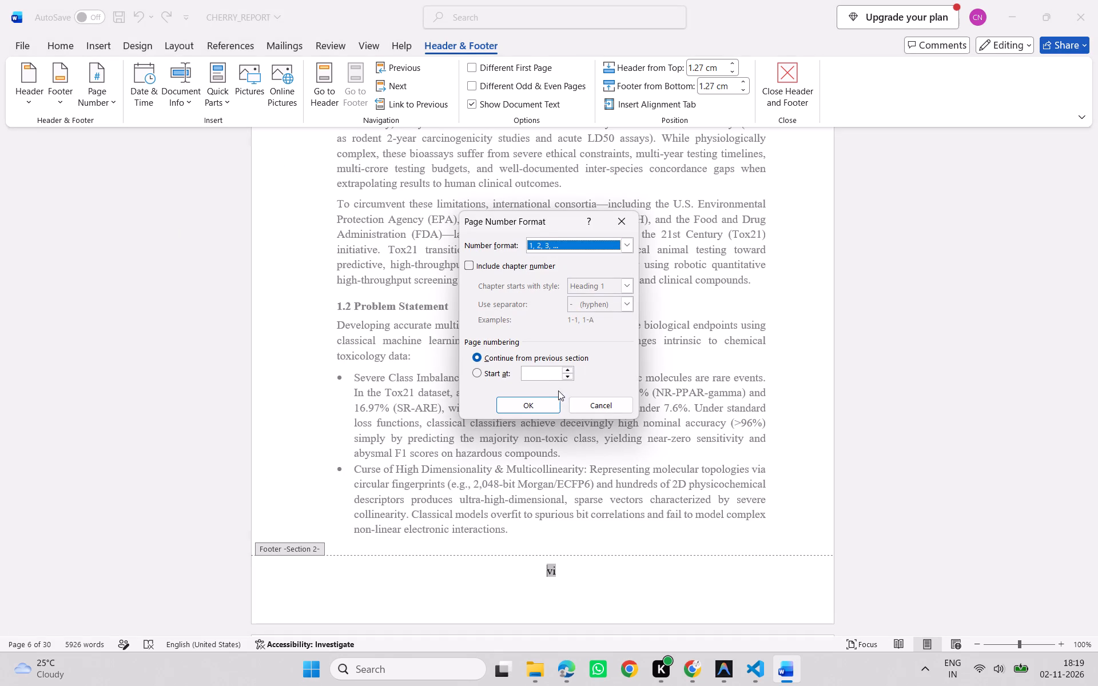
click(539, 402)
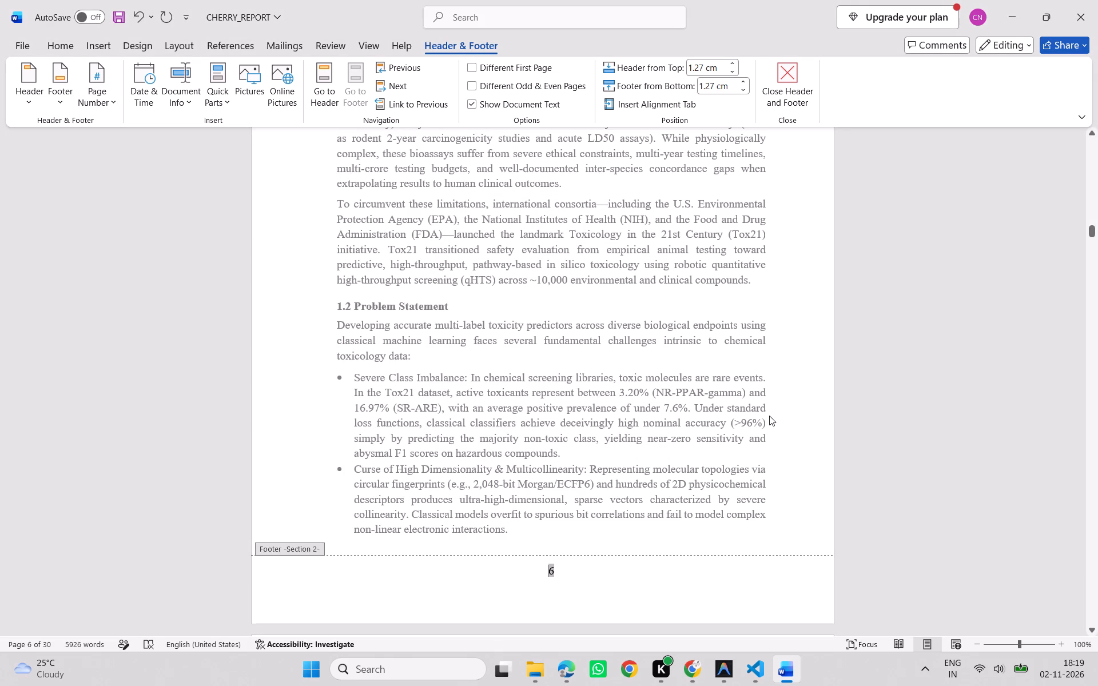
Examine the footer page numbers from the end of the Abstract through the first Chapter 1 pages.
scroll(770, 415, up, 3)
scroll(770, 415, down, 1)
scroll(770, 415, up, 7)
scroll(755, 432, down, 1)
scroll(755, 432, up, 6)
scroll(727, 574, up, 3)
scroll(685, 487, down, 18)
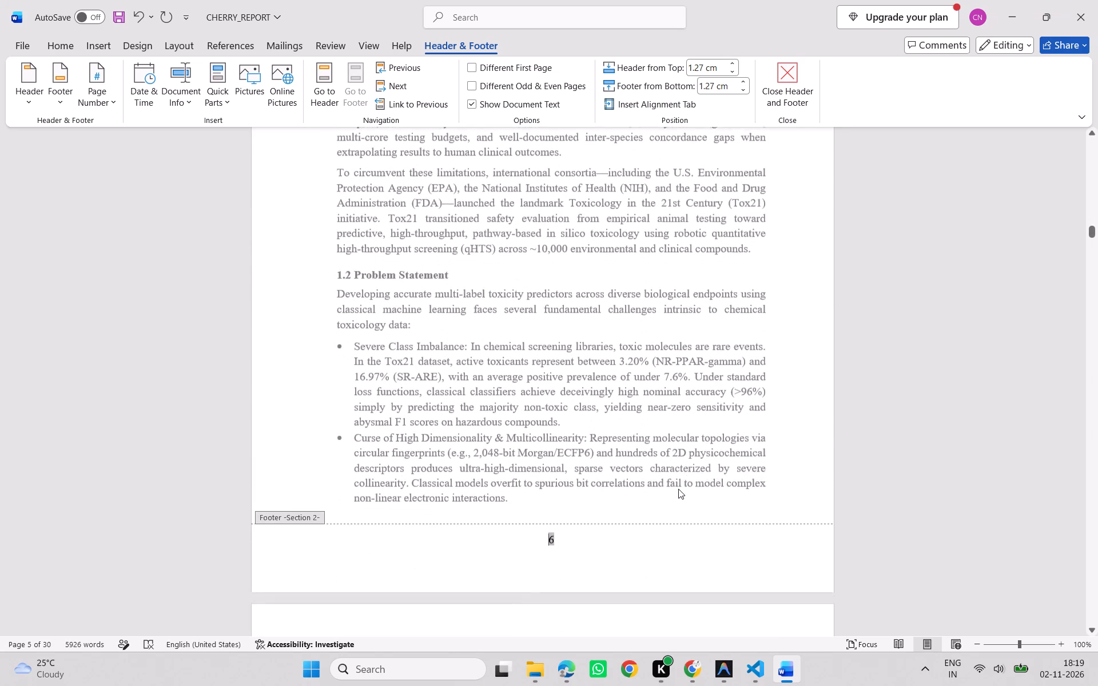
scroll(678, 489, down, 3)
scroll(801, 380, up, 13)
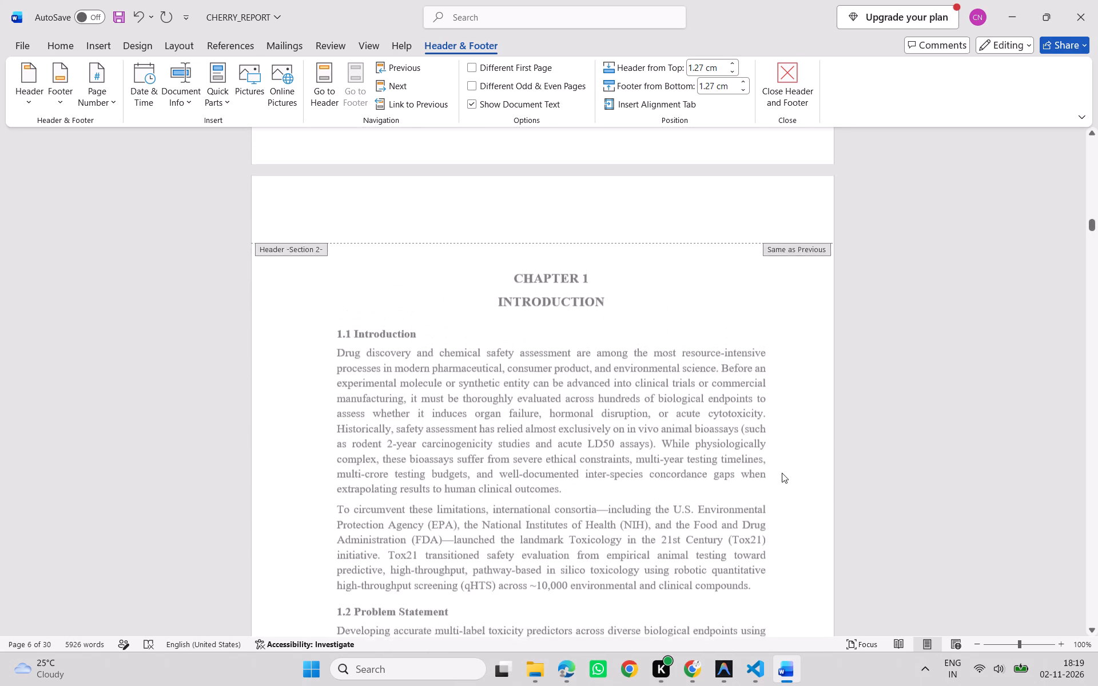
scroll(782, 473, up, 7)
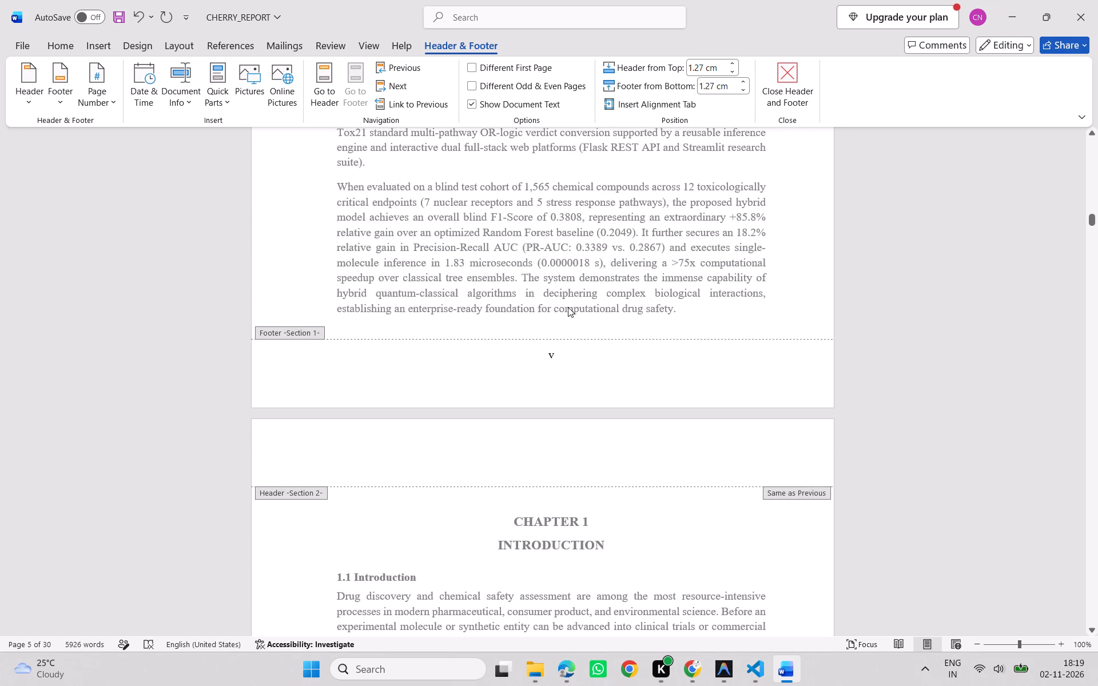
scroll(561, 337, down, 12)
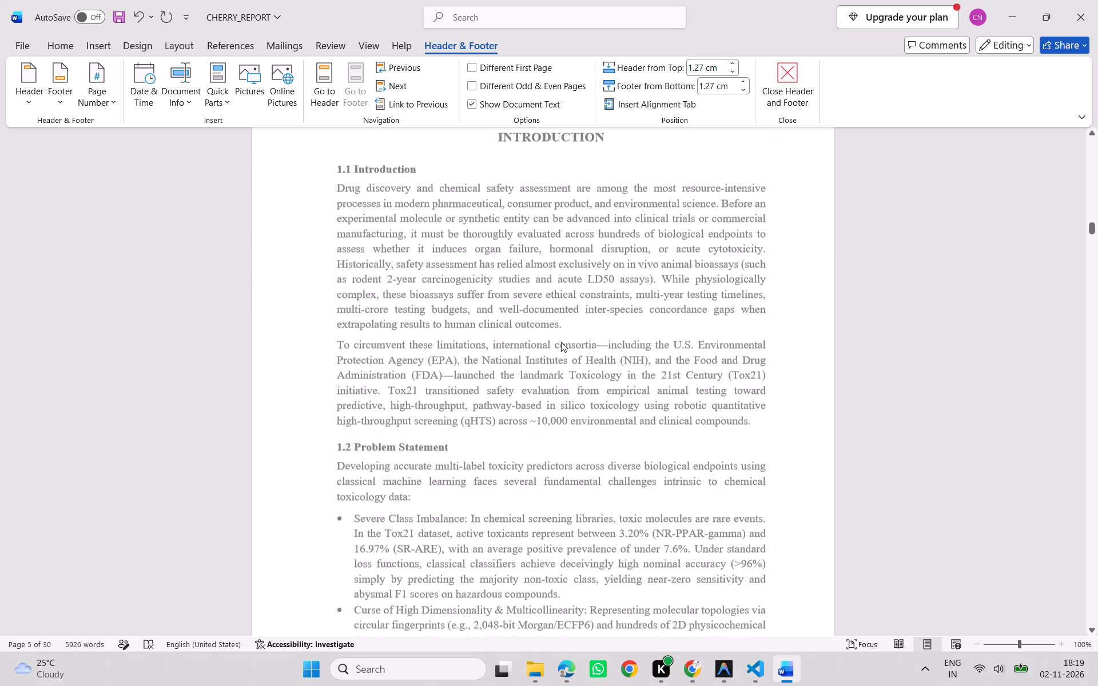
scroll(561, 342, down, 2)
scroll(561, 342, up, 1)
scroll(561, 342, down, 15)
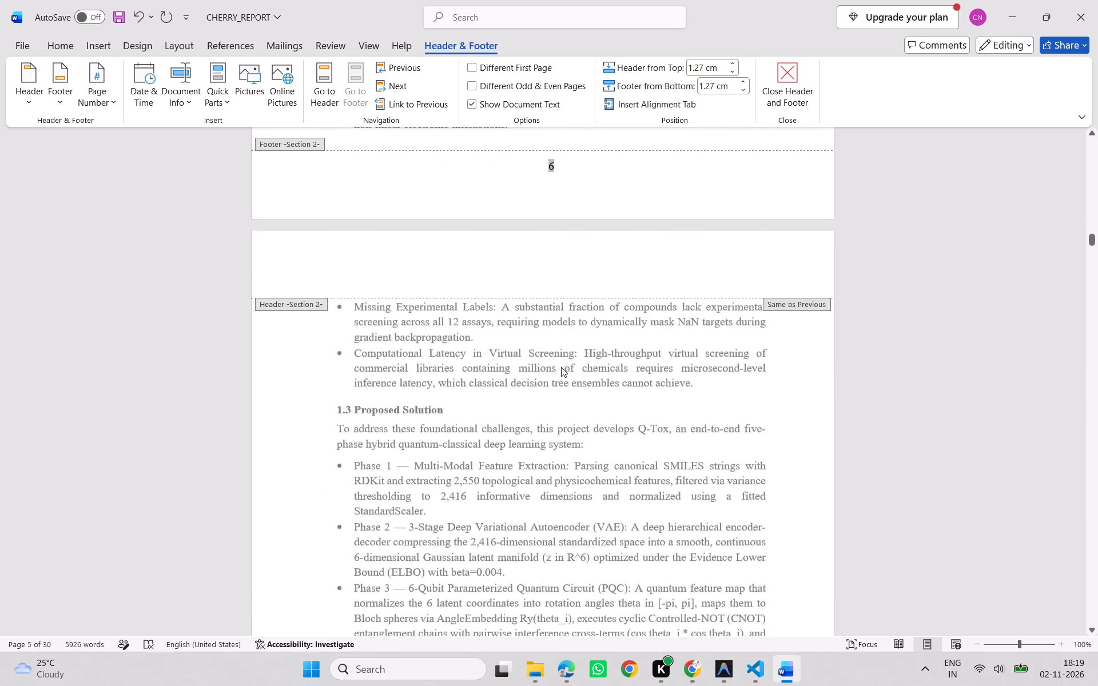
scroll(561, 367, down, 14)
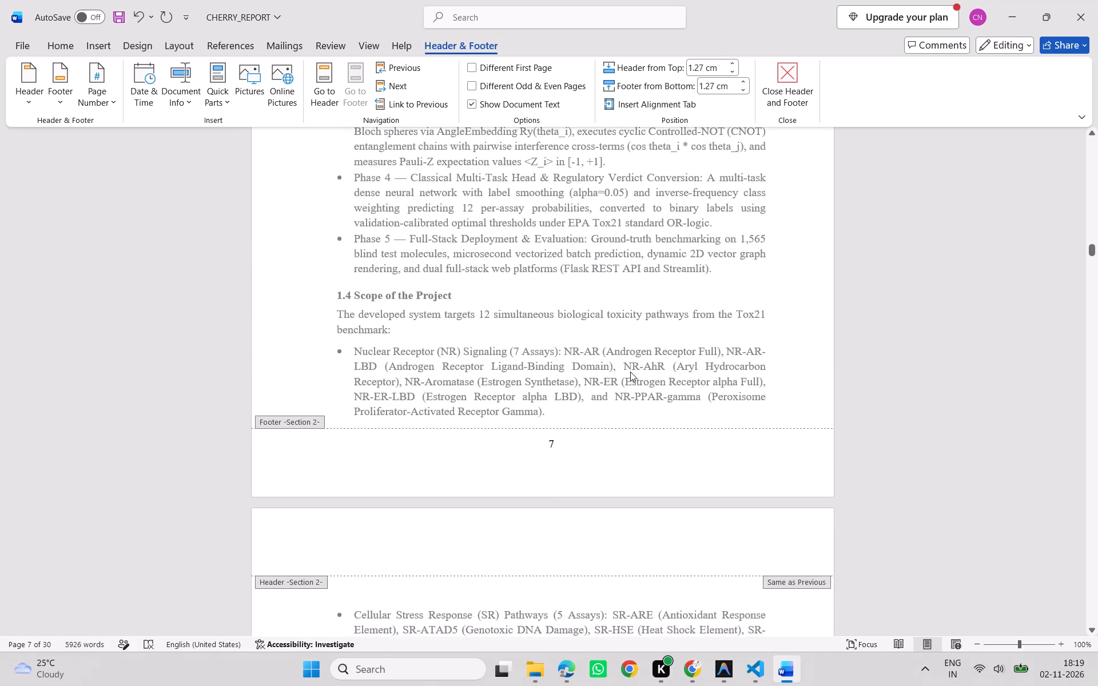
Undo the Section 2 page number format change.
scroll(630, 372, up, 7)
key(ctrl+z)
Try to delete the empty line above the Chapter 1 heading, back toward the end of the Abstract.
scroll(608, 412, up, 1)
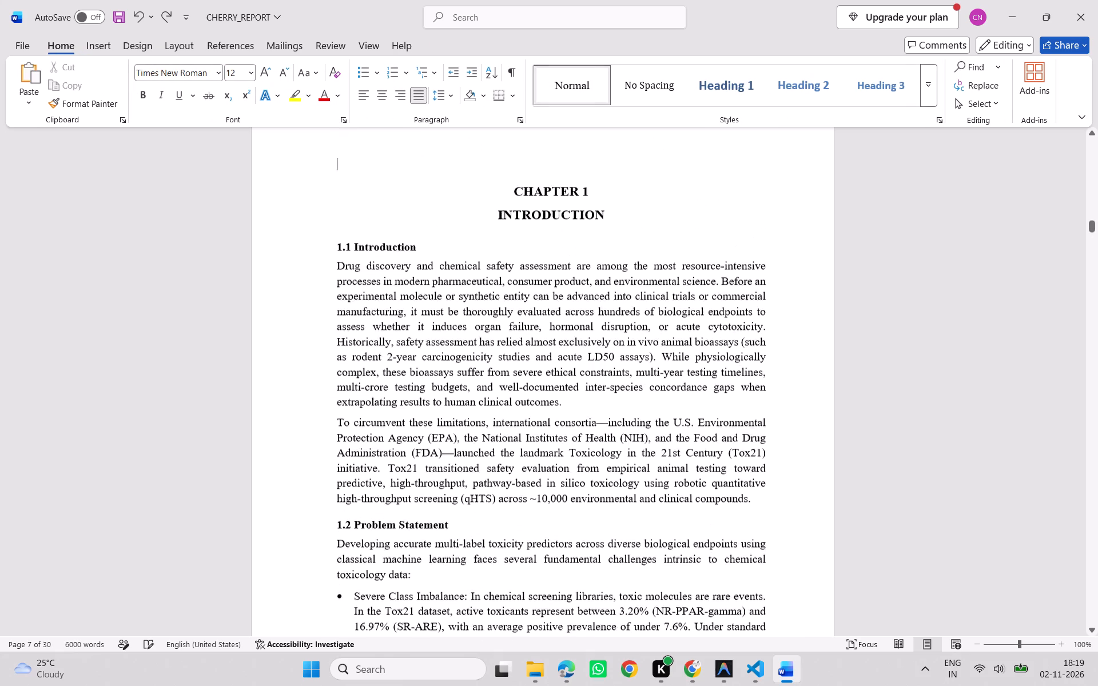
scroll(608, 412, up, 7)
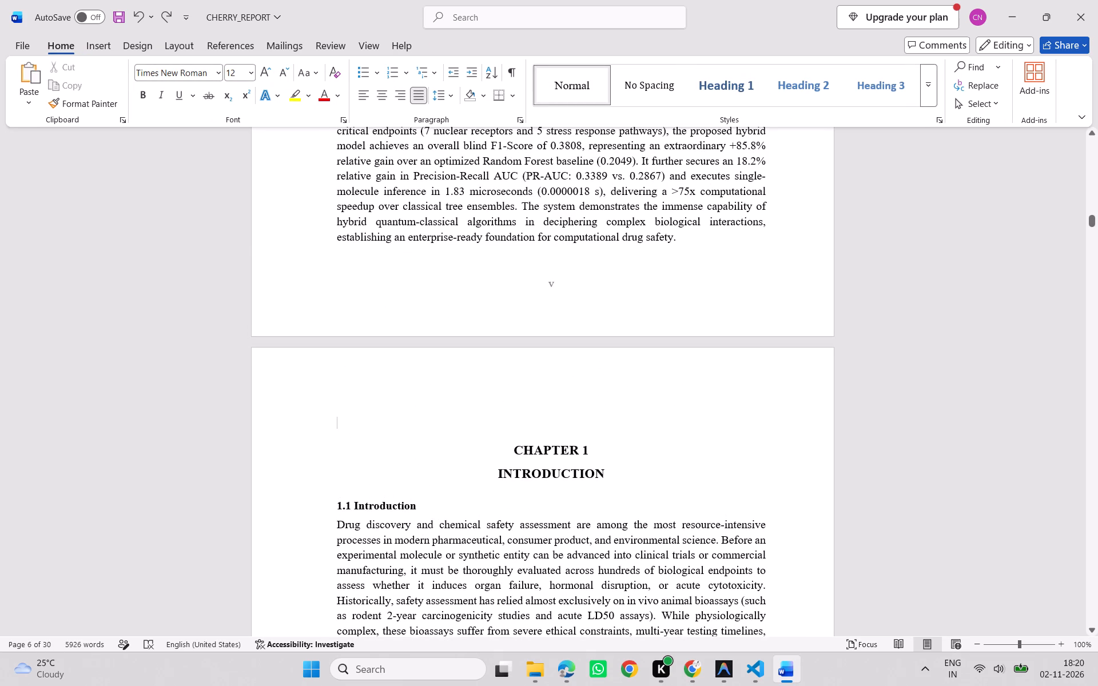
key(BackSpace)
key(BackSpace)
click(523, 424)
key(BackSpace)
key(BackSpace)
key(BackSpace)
Undo the recent deletions, restoring the Abstract's closing words "drug safety." and the empty line above the Chapter 1 heading.
scroll(637, 415, down, 8)
scroll(638, 416, up, 2)
scroll(638, 416, down, 1)
scroll(638, 416, up, 3)
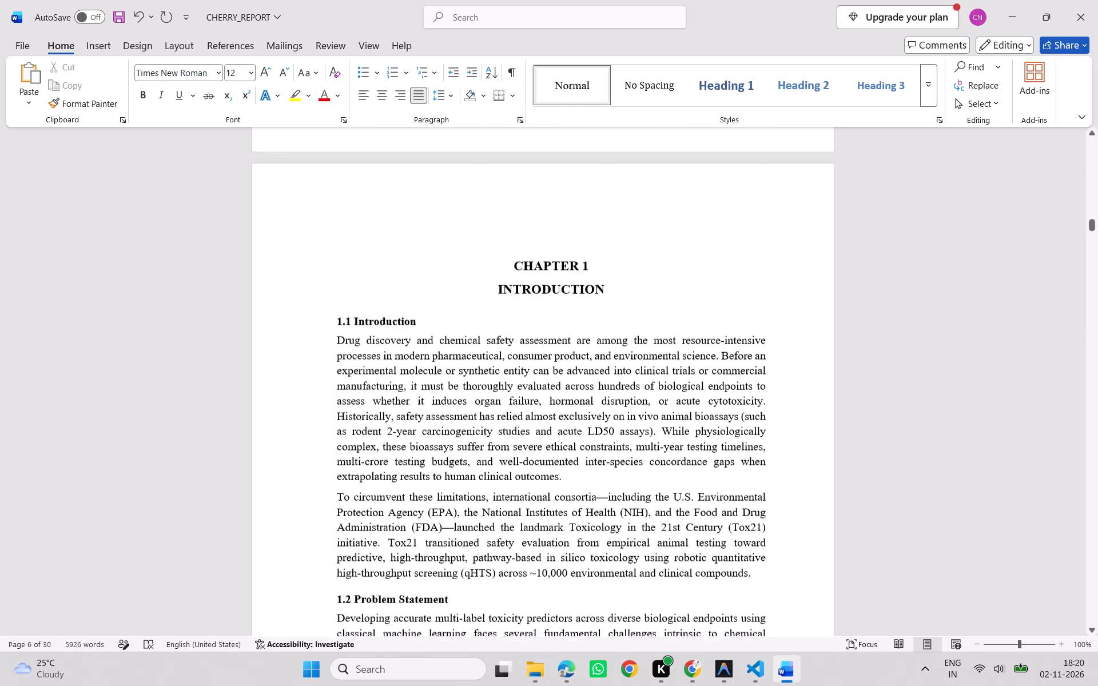
scroll(638, 416, up, 3)
key(ctrl+z)
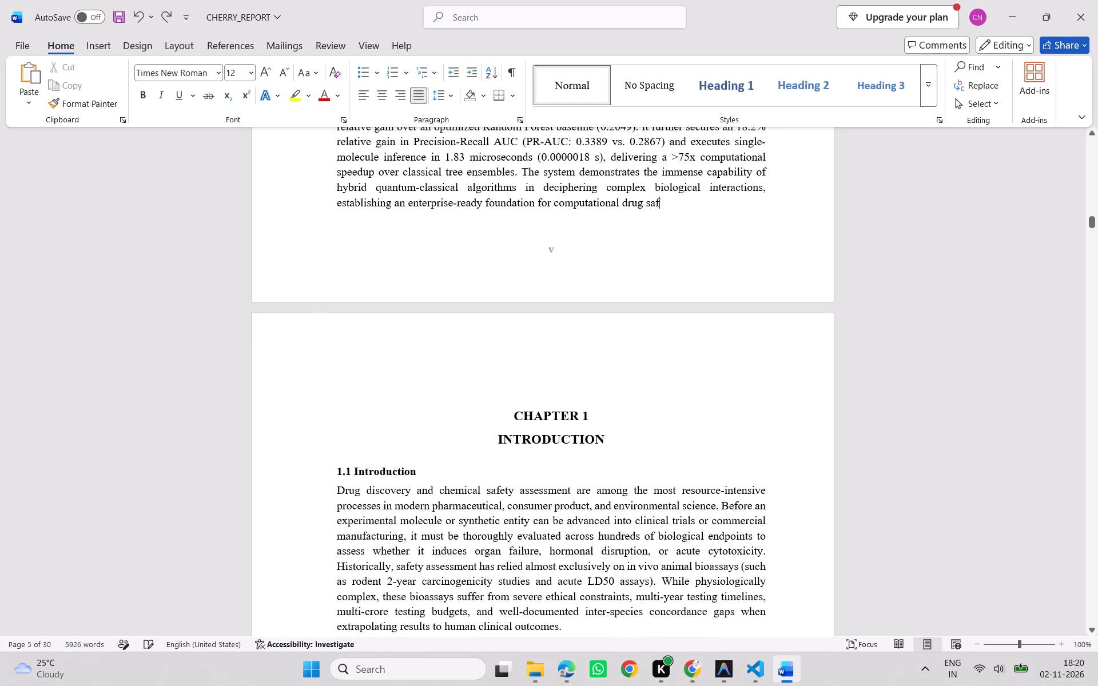
key(ctrl+z)
key(ctrl+z)
key(ctrl+z)
key(ctrl+z)
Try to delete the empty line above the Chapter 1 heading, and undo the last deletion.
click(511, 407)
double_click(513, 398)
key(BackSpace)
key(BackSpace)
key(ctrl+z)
Examine the footer page numbers through the Chapter 1 pages, as far as section 1.6 and back to the chapter heading.
scroll(635, 472, down, 6)
scroll(623, 469, up, 2)
scroll(620, 466, down, 7)
scroll(612, 457, up, 1)
scroll(612, 457, down, 3)
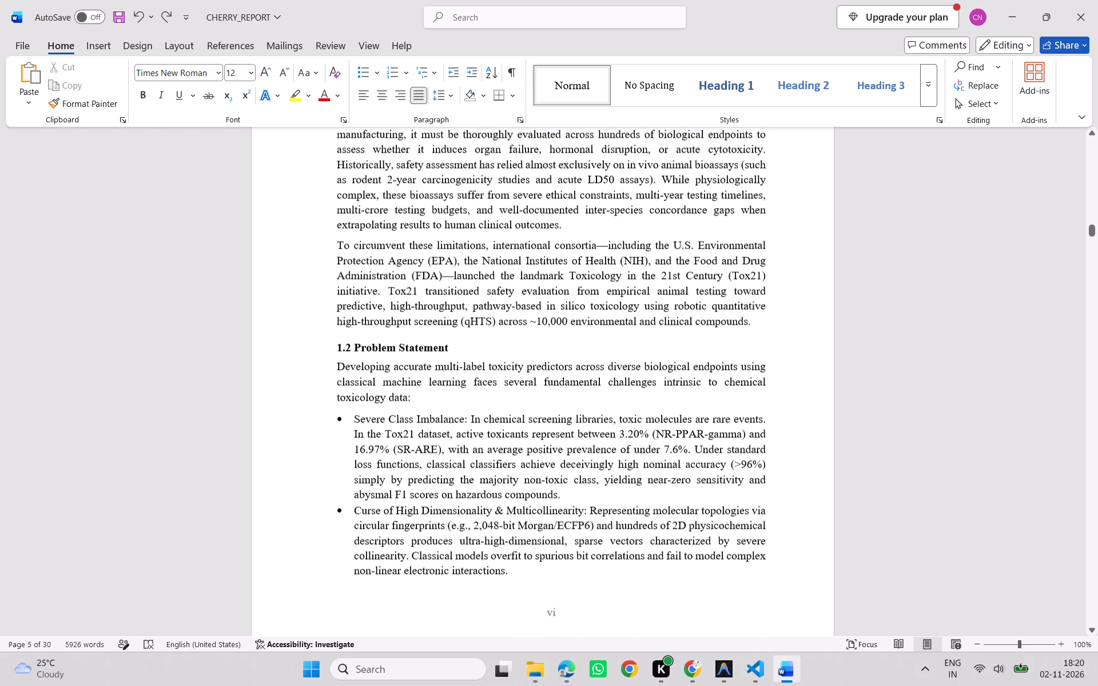
scroll(612, 457, down, 8)
scroll(608, 454, up, 1)
scroll(608, 454, down, 12)
scroll(604, 452, up, 1)
scroll(604, 452, down, 4)
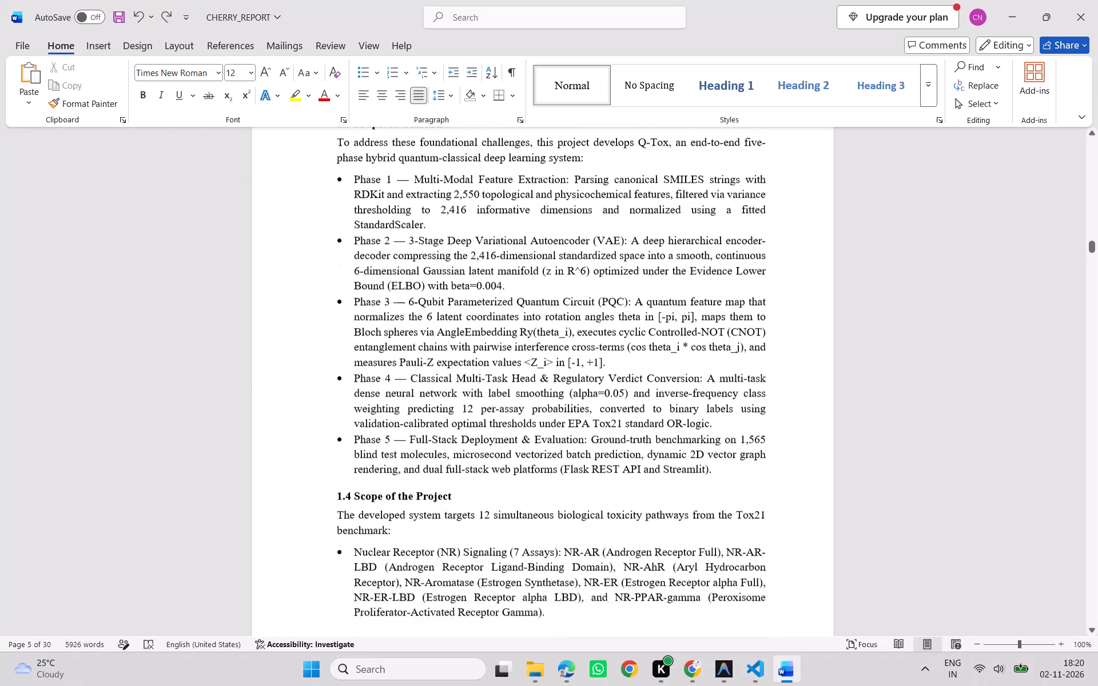
scroll(604, 452, down, 12)
scroll(604, 452, up, 1)
scroll(604, 452, down, 17)
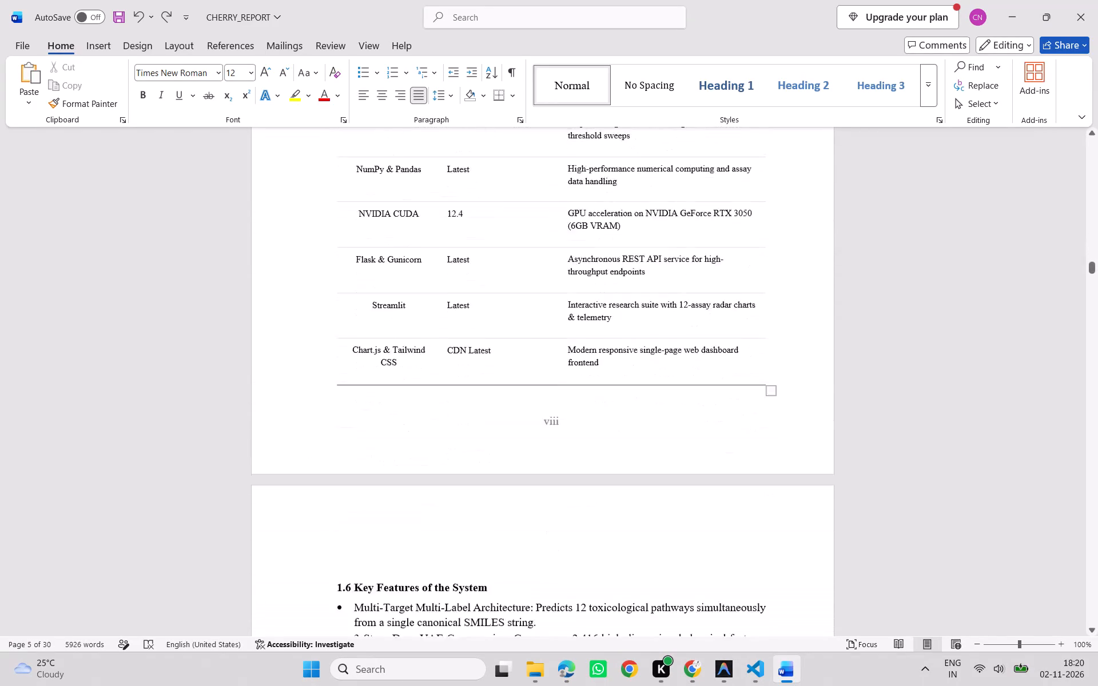
scroll(599, 452, down, 5)
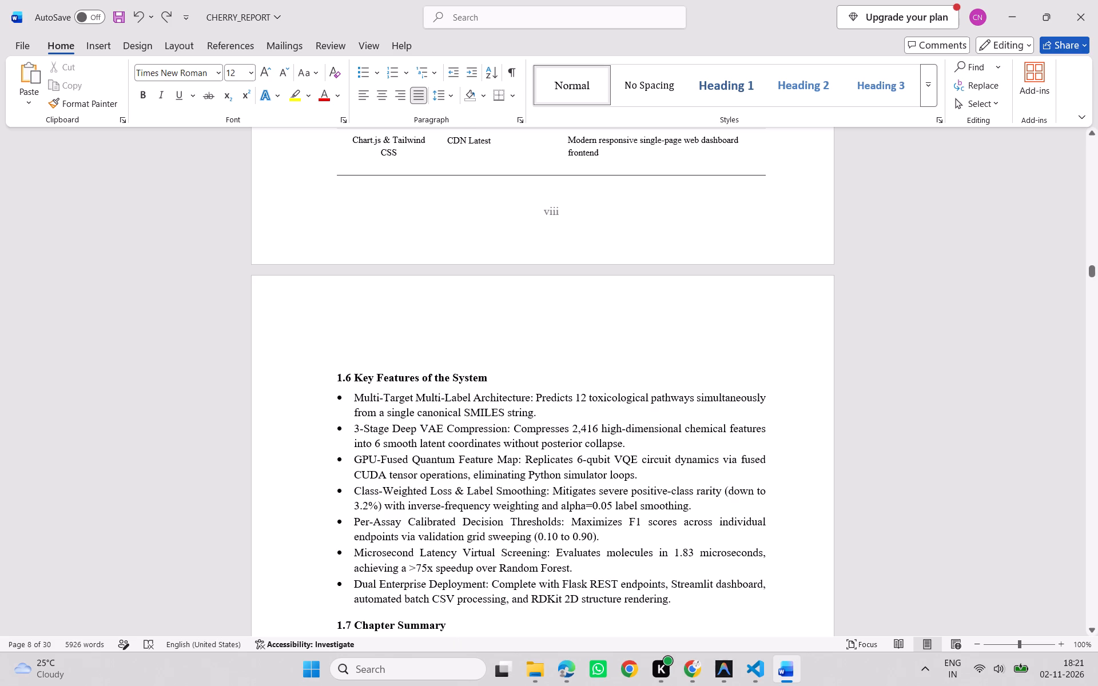
scroll(405, 573, up, 6)
scroll(254, 561, down, 5)
scroll(344, 591, up, 4)
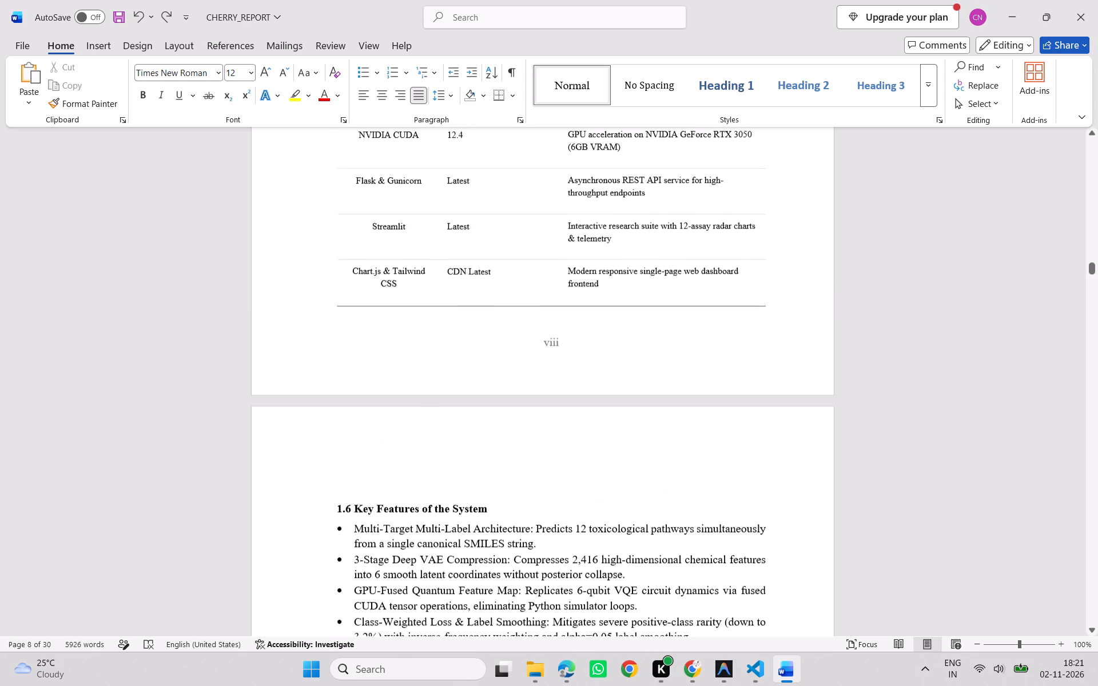
scroll(343, 588, up, 19)
scroll(340, 596, up, 2)
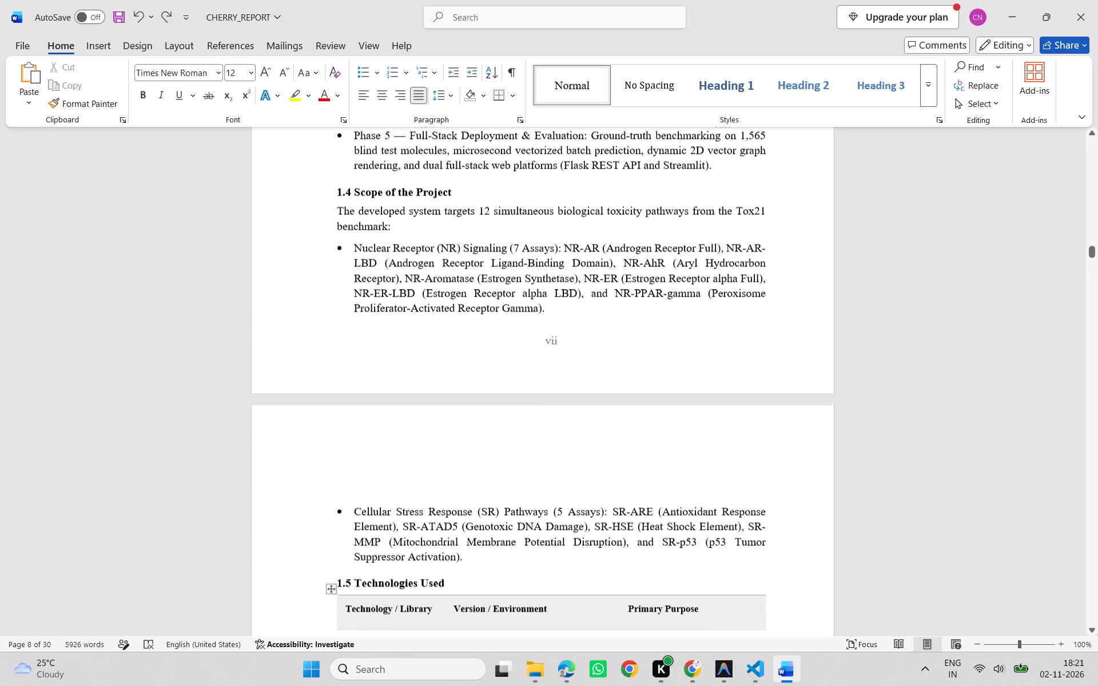
scroll(340, 596, up, 15)
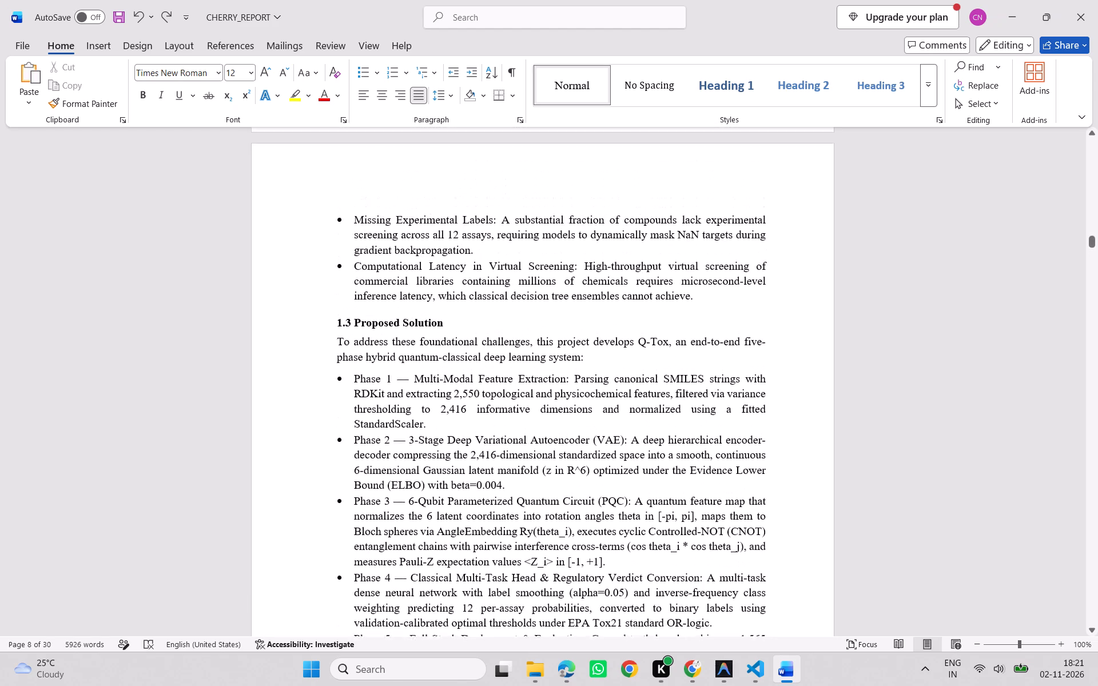
scroll(383, 604, up, 20)
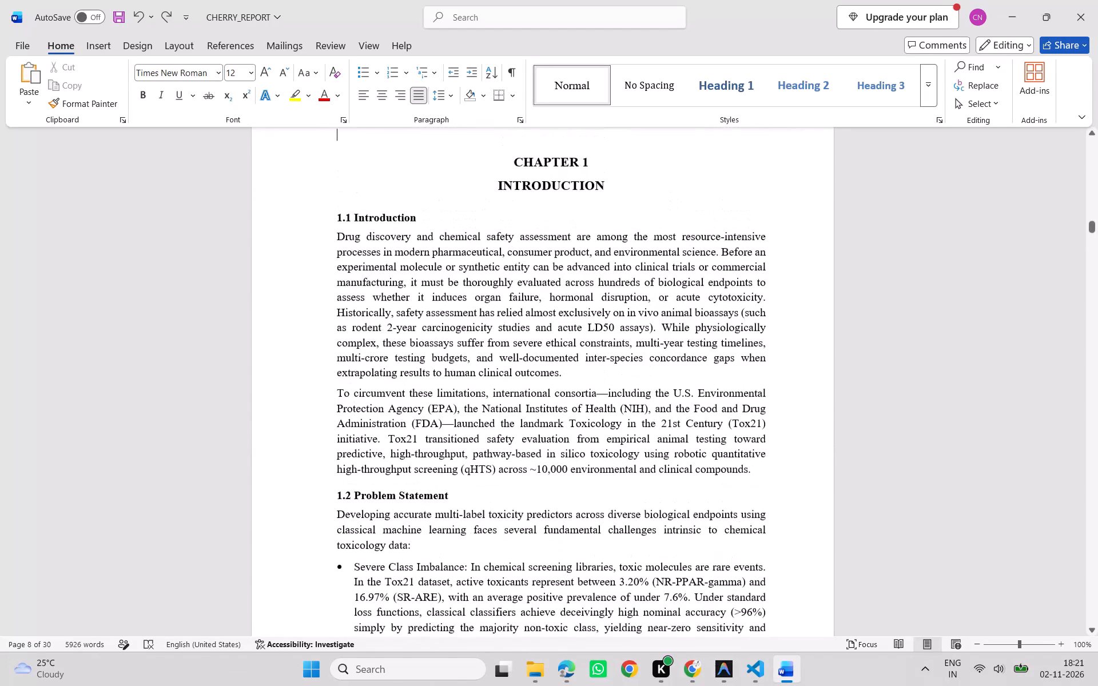
Delete the empty line above the CHAPTER 1 heading so the heading starts its page.
scroll(383, 604, up, 5)
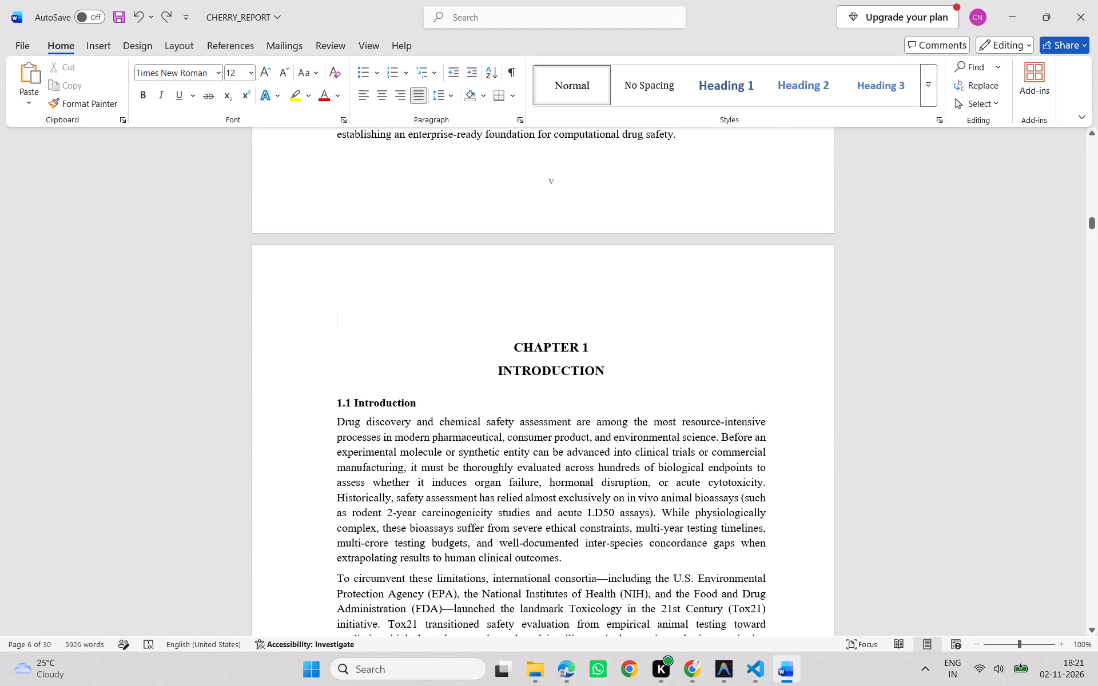
double_click(514, 330)
key(Down)
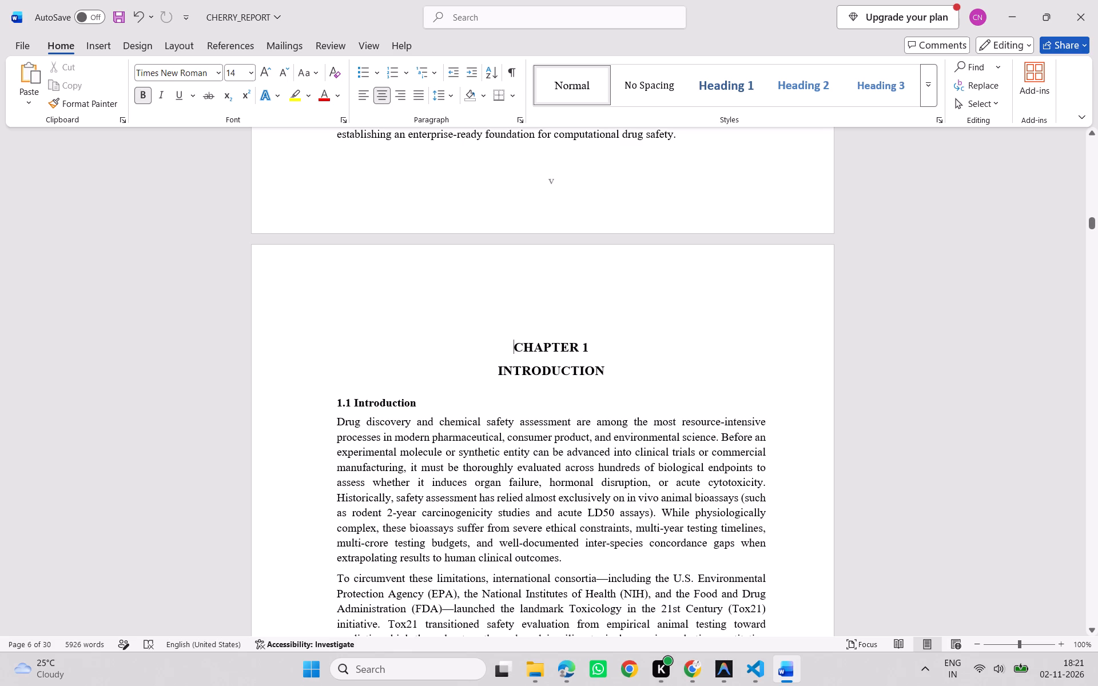
key(BackSpace)
key(BackSpace)
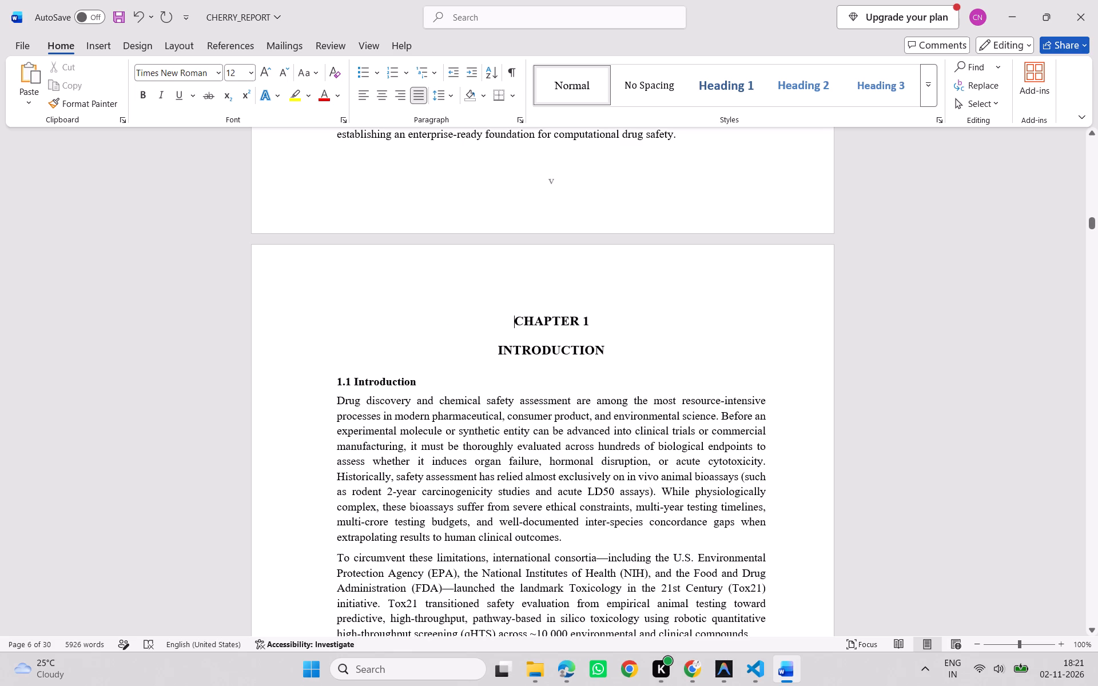
Examine the page layout and footer page numbers from Chapter 1 through Chapter 2 to the start of Chapter 3.
scroll(555, 404, down, 20)
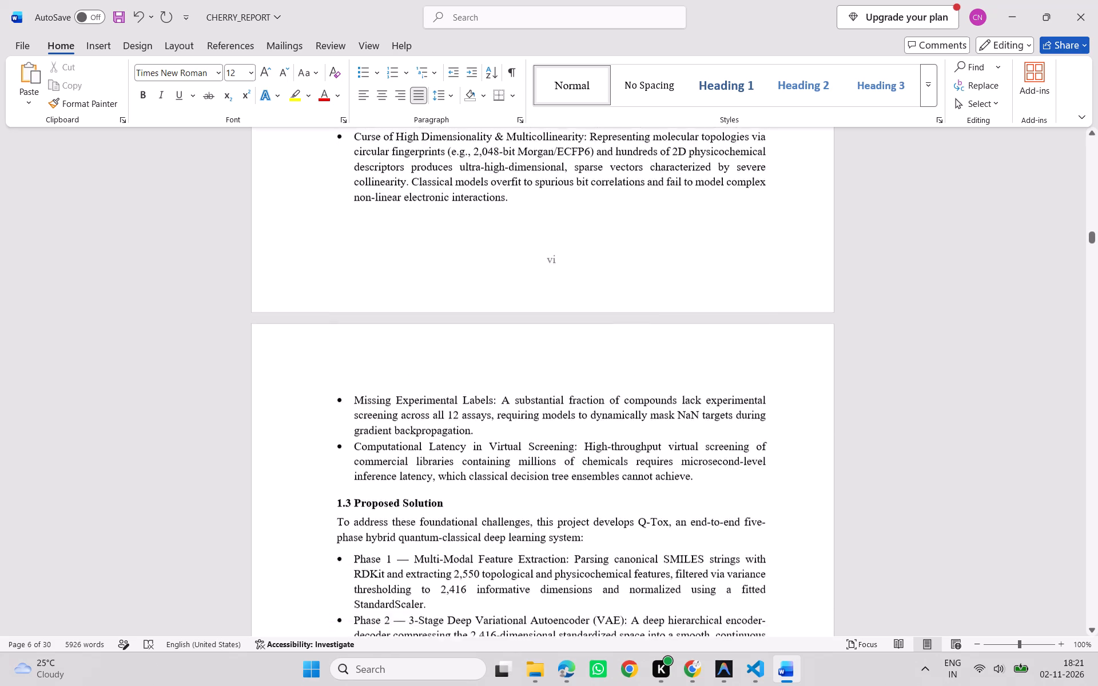
scroll(558, 424, down, 12)
scroll(558, 424, up, 1)
scroll(558, 424, down, 9)
scroll(559, 426, up, 1)
scroll(559, 426, down, 8)
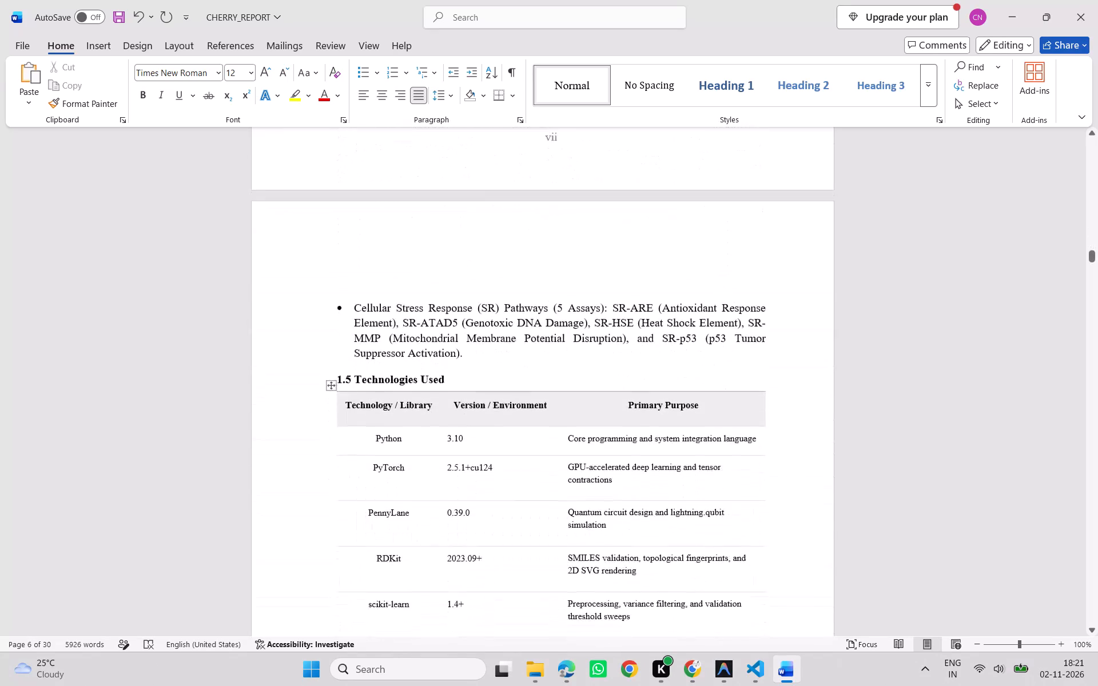
scroll(563, 429, down, 11)
scroll(564, 433, up, 1)
scroll(564, 433, down, 15)
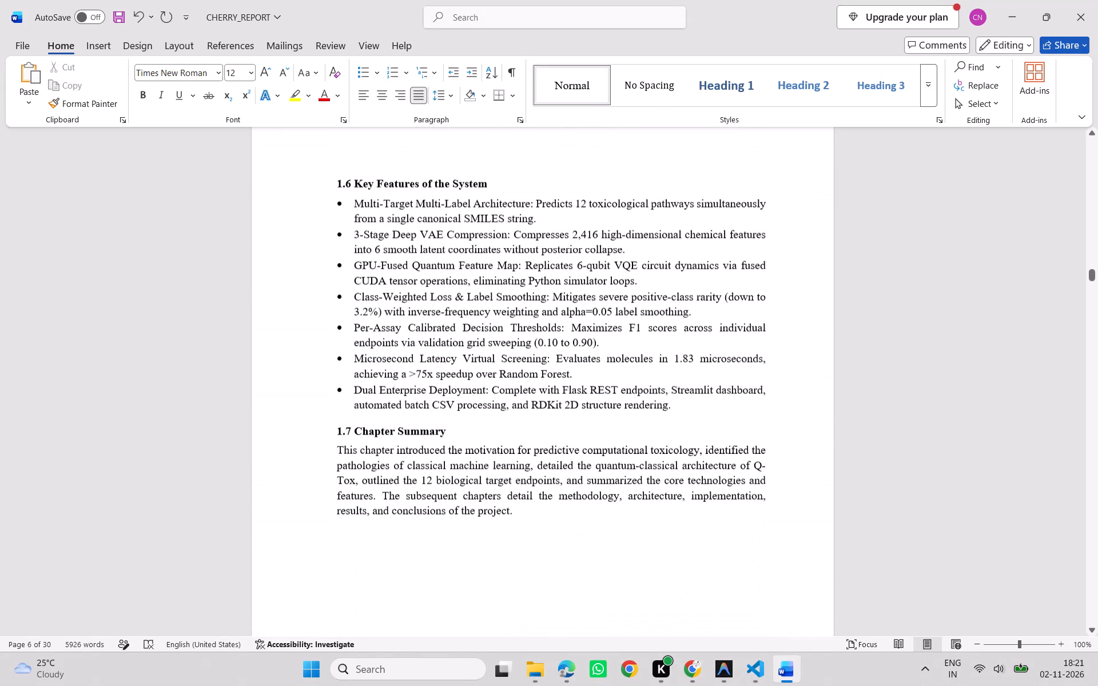
scroll(564, 434, down, 20)
scroll(564, 434, down, 1)
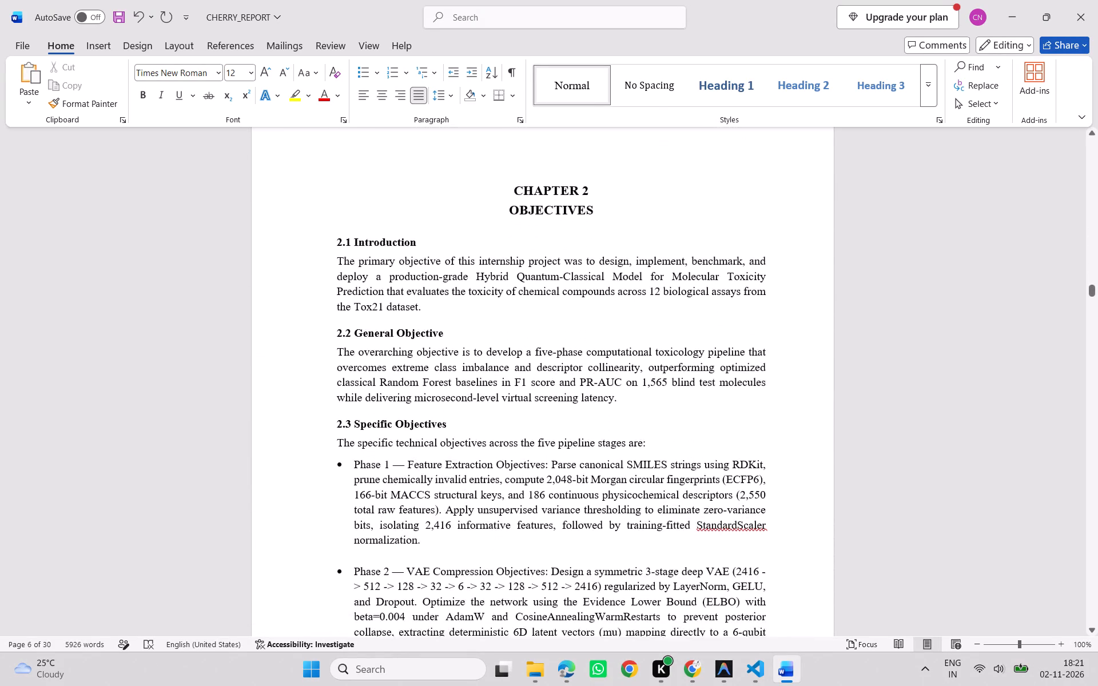
scroll(564, 435, down, 20)
scroll(564, 435, down, 1)
scroll(564, 435, up, 1)
scroll(564, 435, down, 4)
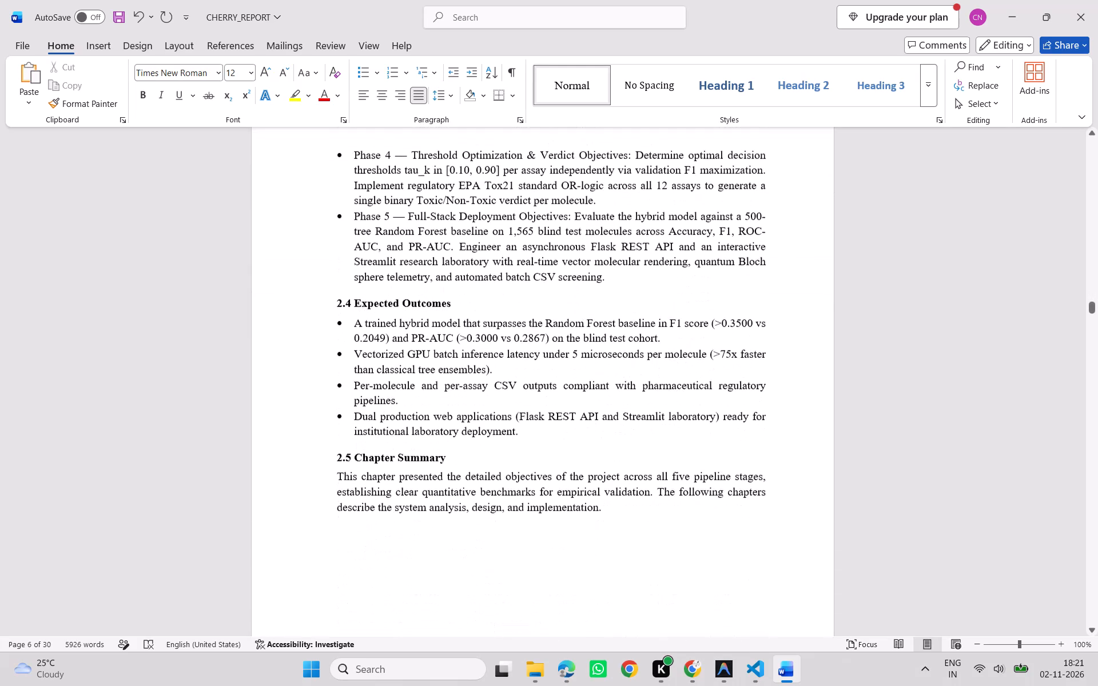
scroll(564, 435, down, 2)
scroll(564, 435, up, 1)
scroll(564, 435, down, 16)
scroll(567, 438, up, 4)
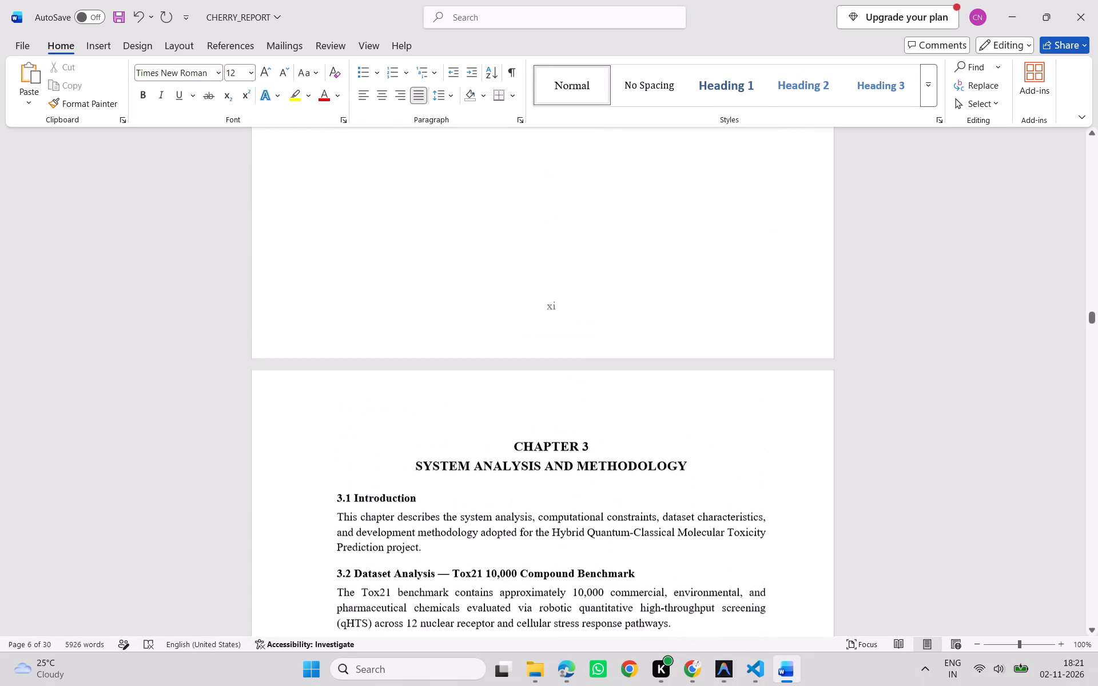
Review the footer page numbers backward from the start of Chapter 3 through Chapters 2 and 1 to the Abstract.
scroll(567, 438, up, 12)
scroll(622, 462, down, 1)
scroll(623, 463, up, 4)
scroll(693, 518, down, 1)
scroll(693, 518, up, 3)
scroll(693, 518, down, 1)
scroll(693, 518, up, 6)
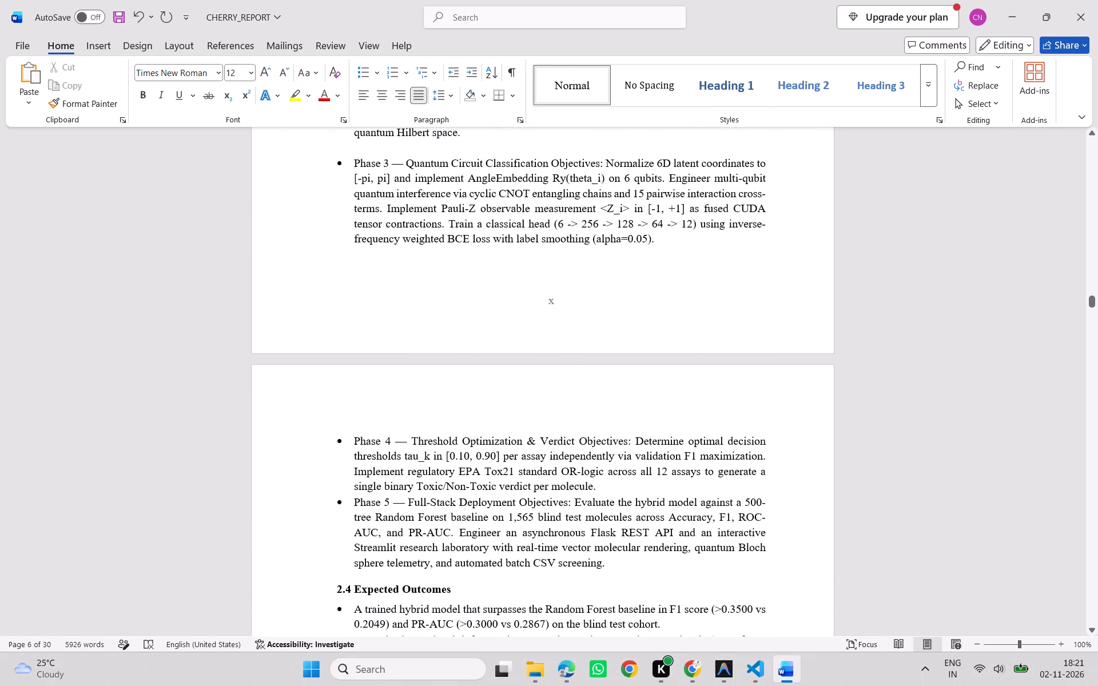
scroll(844, 522, up, 17)
scroll(711, 513, down, 1)
scroll(711, 513, up, 11)
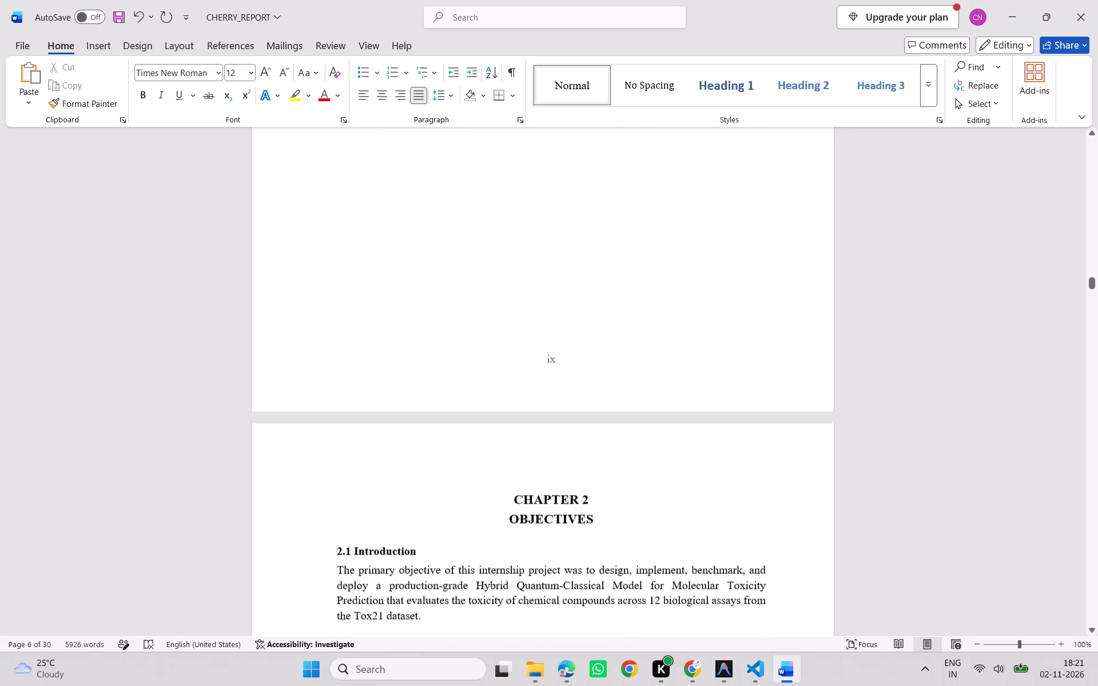
scroll(710, 603, up, 16)
scroll(861, 572, up, 4)
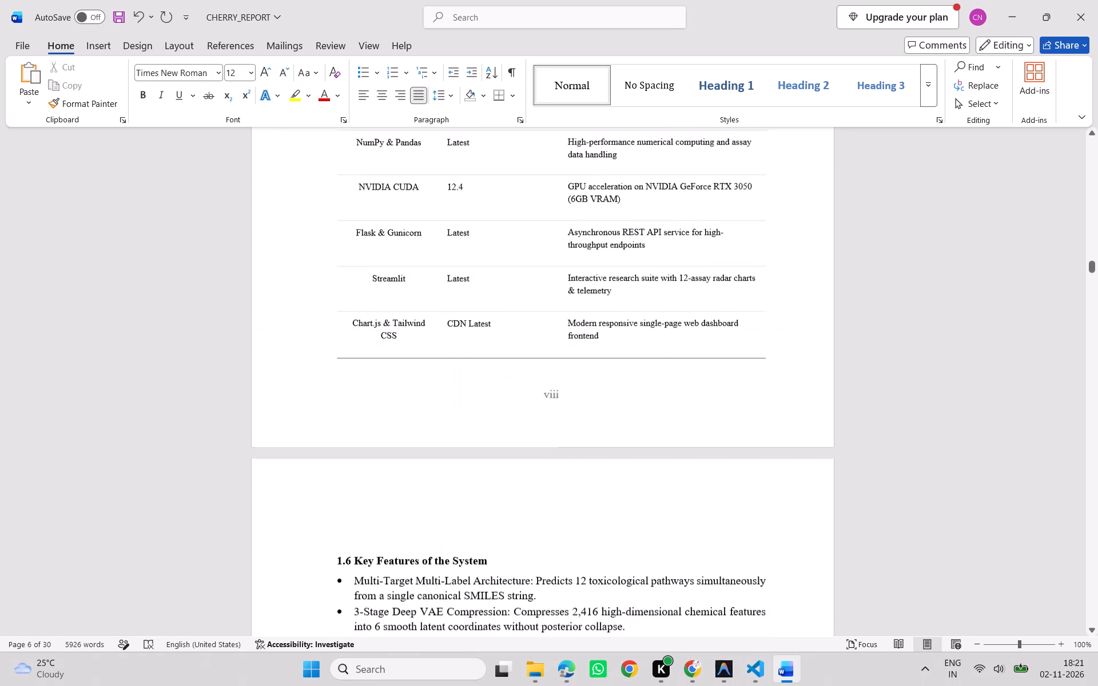
scroll(861, 572, up, 20)
scroll(861, 572, up, 5)
scroll(754, 544, down, 2)
scroll(754, 544, up, 3)
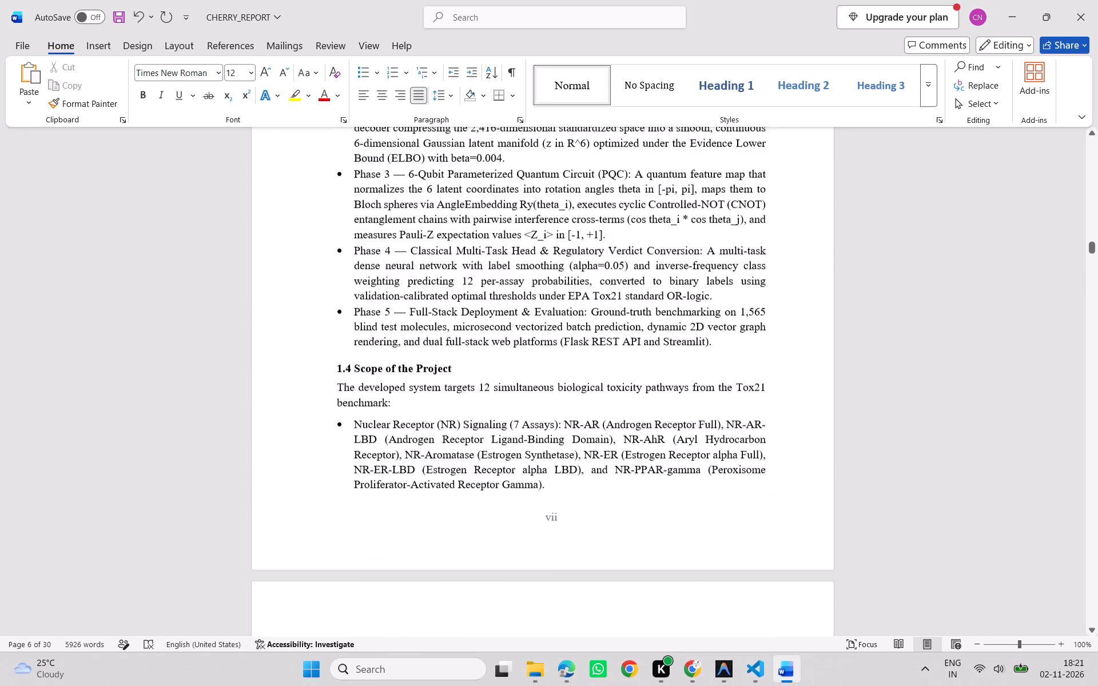
scroll(754, 544, up, 20)
scroll(754, 544, up, 6)
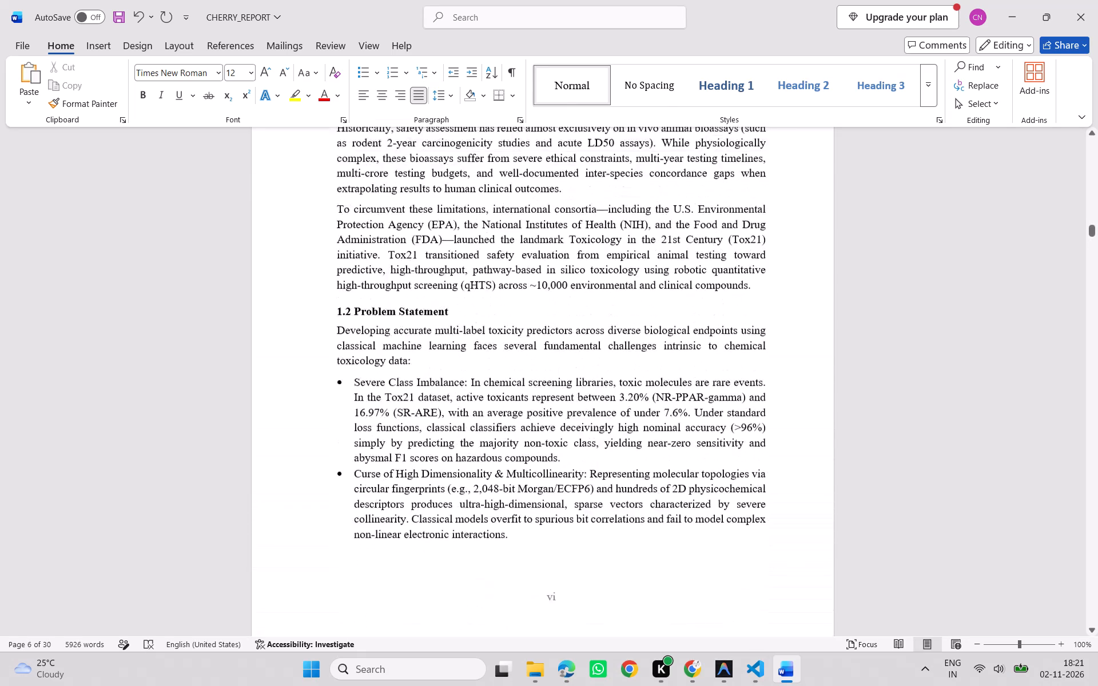
scroll(623, 478, up, 8)
scroll(628, 432, up, 13)
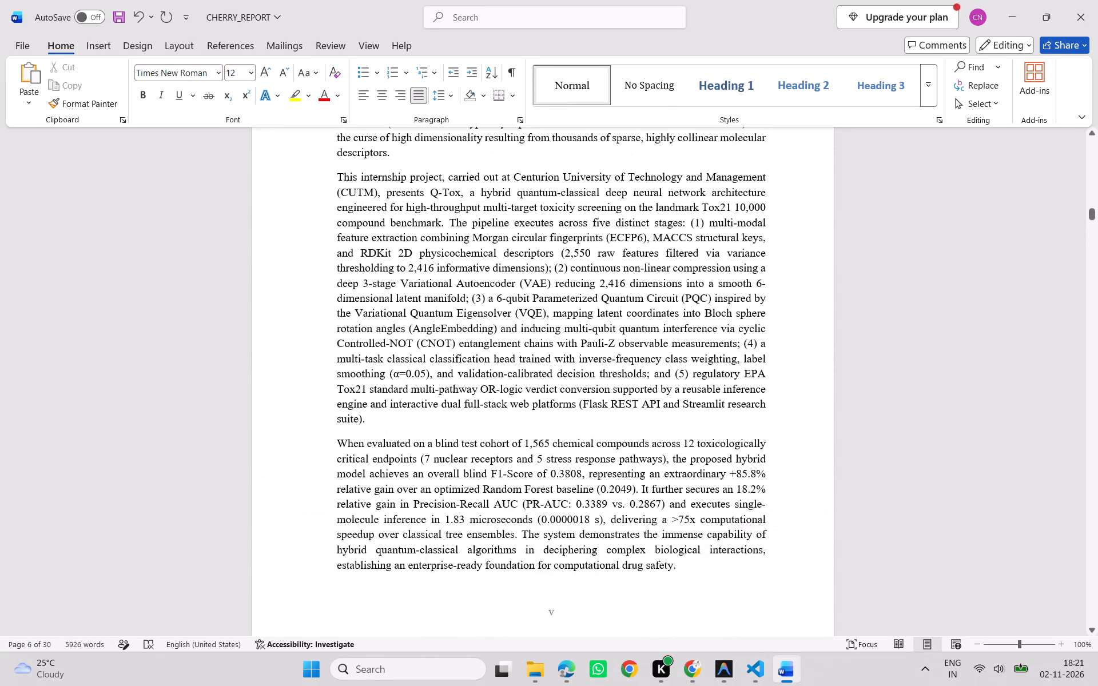
scroll(628, 432, up, 15)
scroll(628, 432, down, 7)
scroll(628, 432, up, 1)
scroll(628, 432, down, 2)
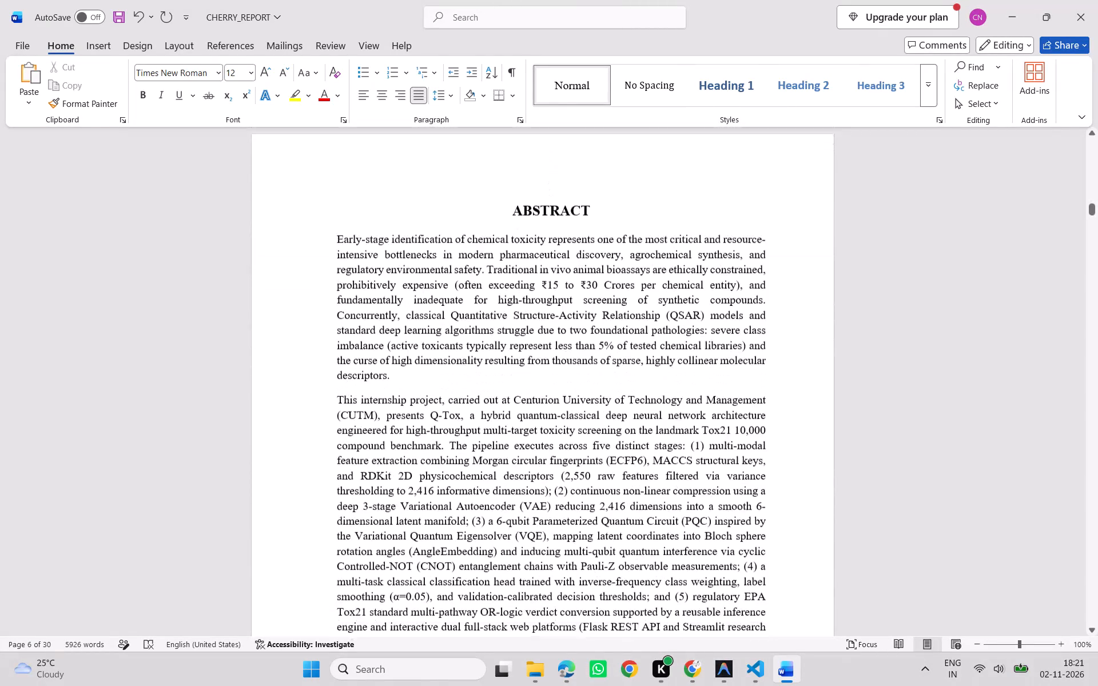
Examine the transition from the end of the Abstract to the Chapter 1 heading and the footer number there.
scroll(628, 432, down, 15)
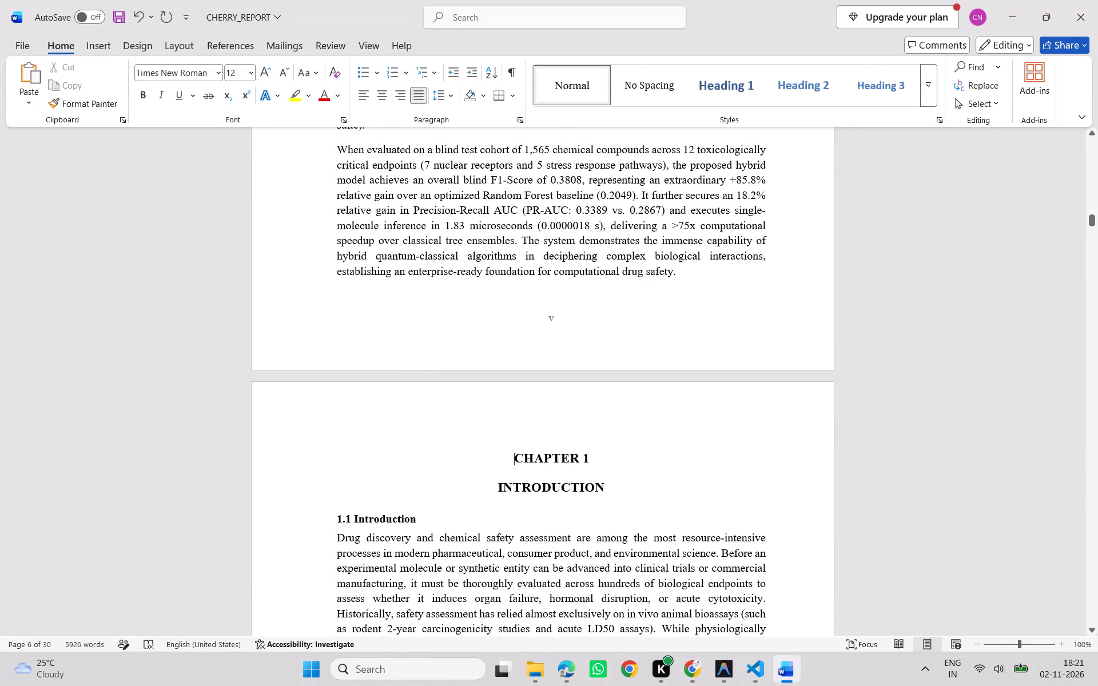
scroll(702, 360, down, 6)
scroll(699, 362, up, 2)
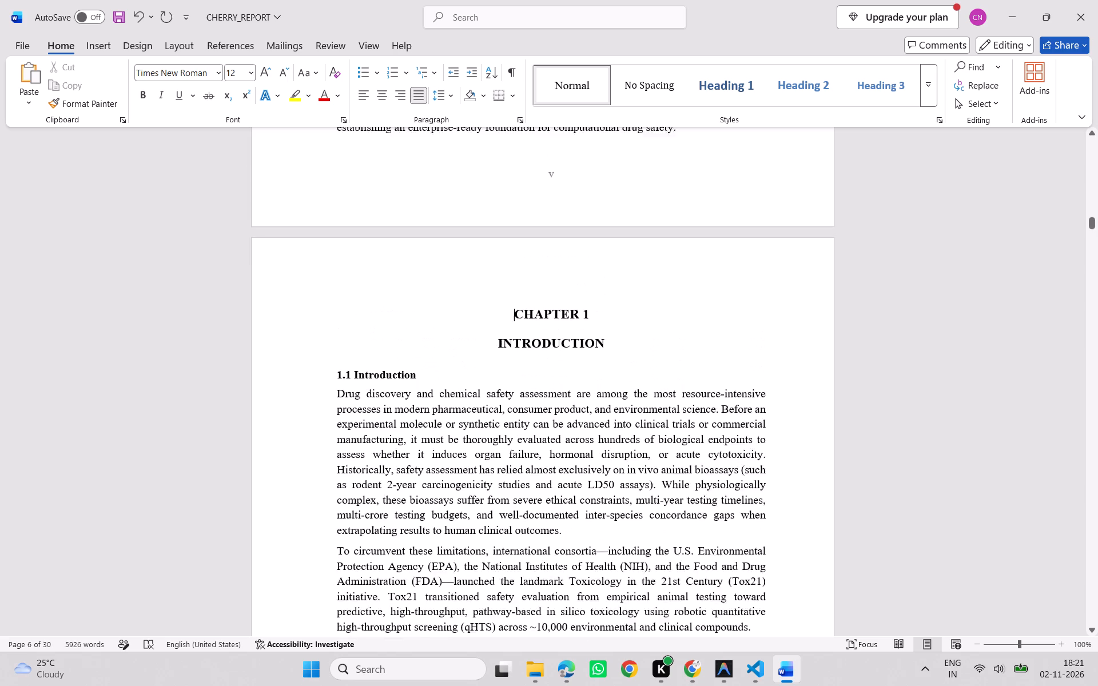
scroll(699, 362, up, 1)
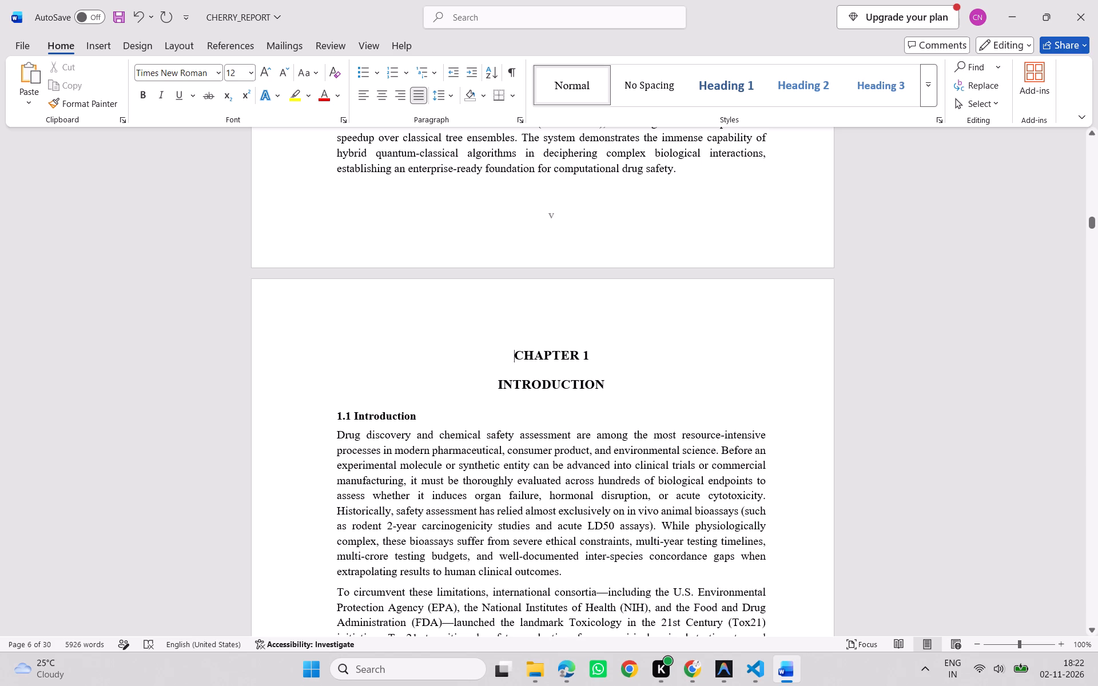
scroll(387, 596, up, 3)
scroll(457, 564, down, 3)
key(Print)
drag(0, 0, 1097, 685)
key(alt+Tab)
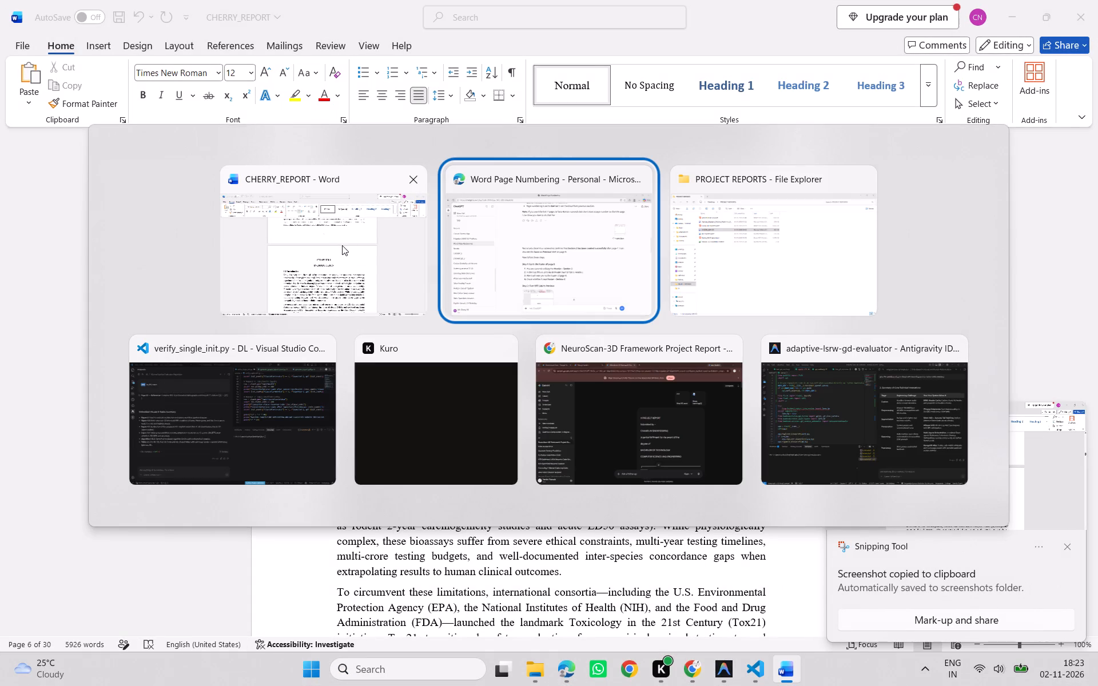
click(537, 607)
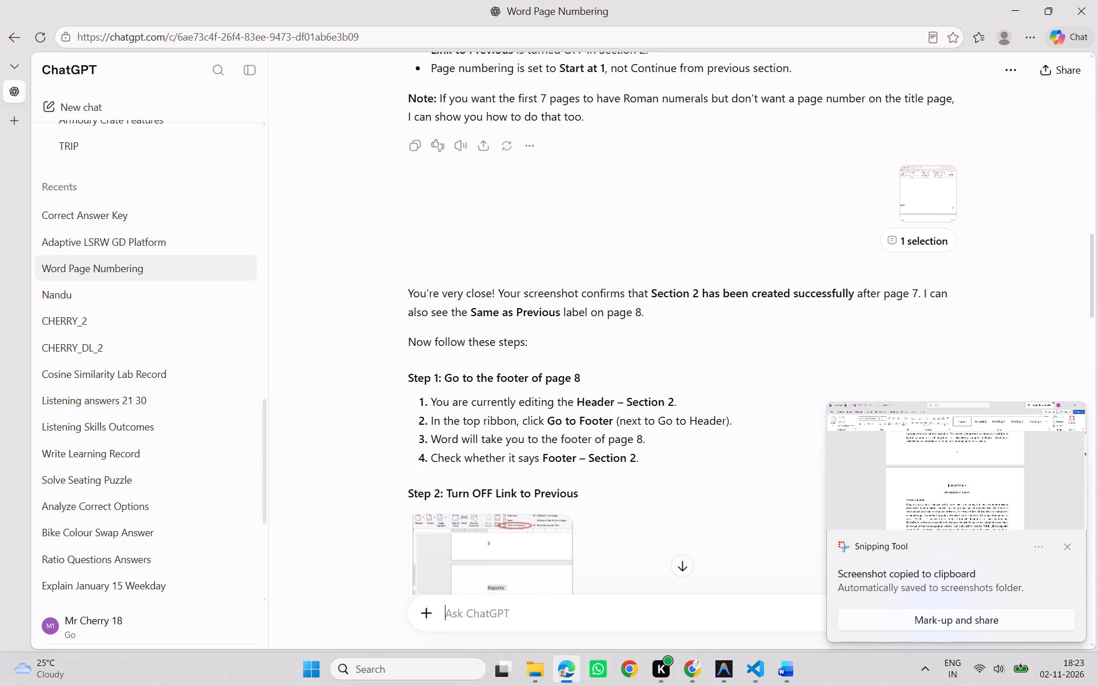
key(ctrl+v)
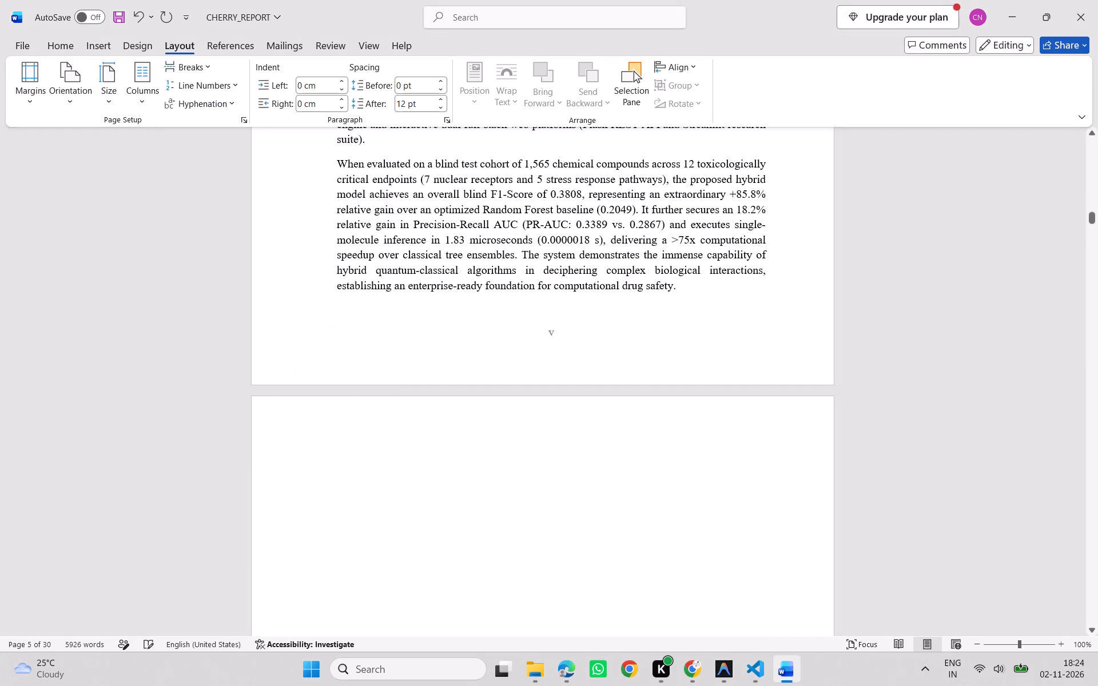
scroll(550, 551, down, 20)
scroll(550, 551, down, 4)
scroll(385, 548, up, 1)
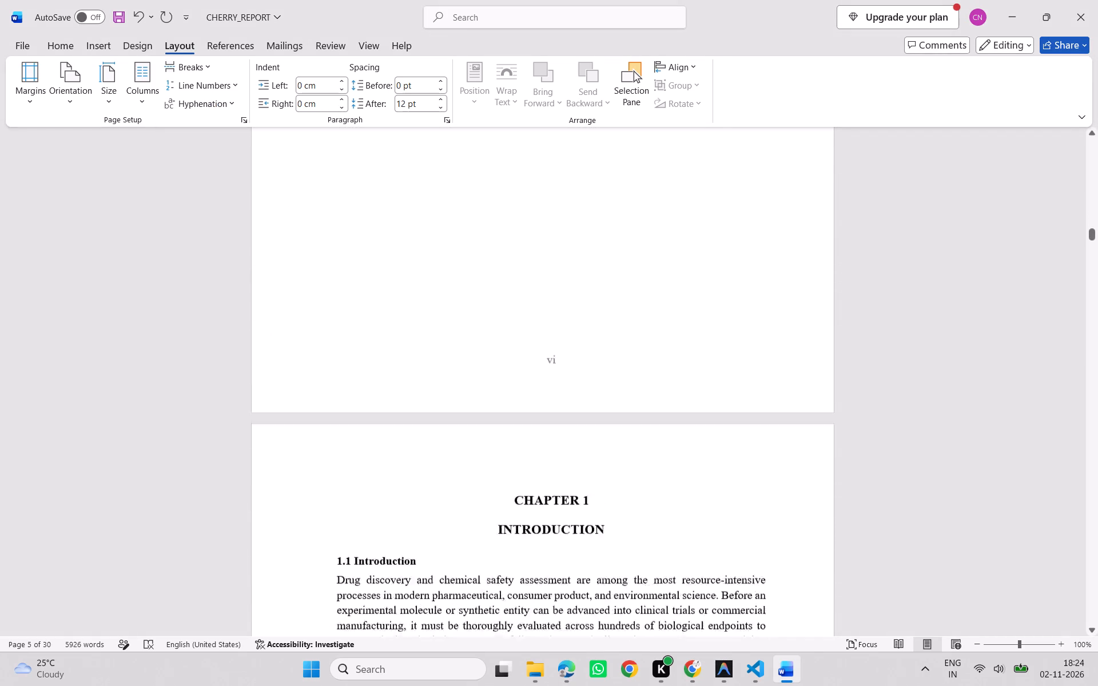
scroll(385, 548, down, 8)
scroll(385, 549, up, 2)
scroll(385, 549, down, 15)
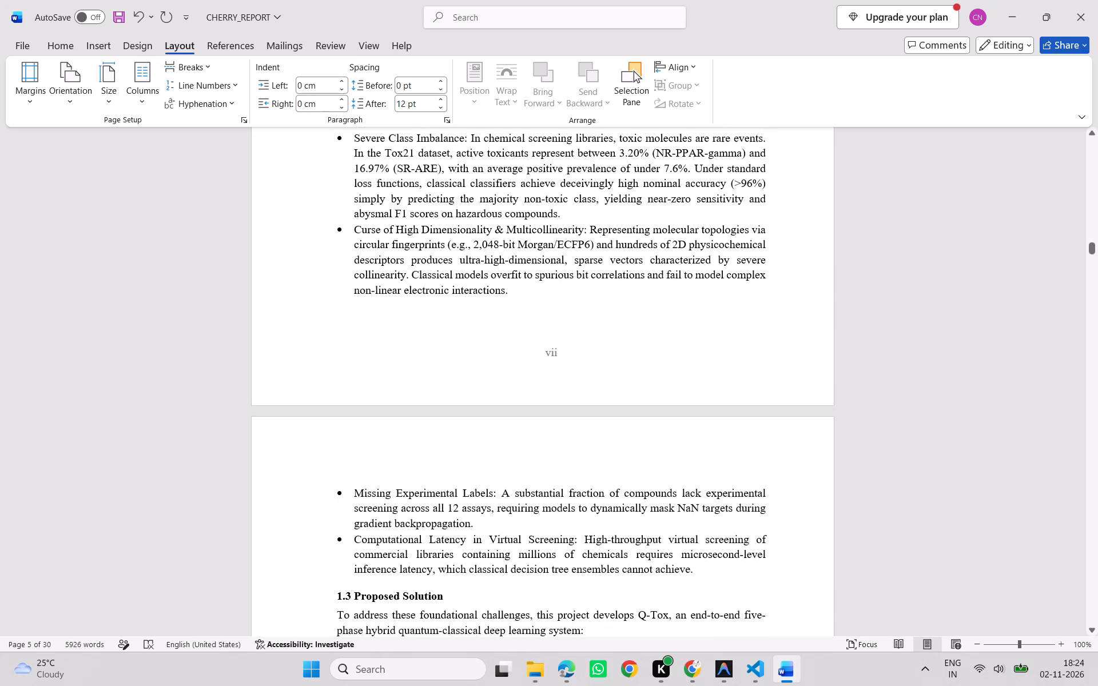
Open the footer of the page numbered vii and examine the section footers and the blank page before Chapter 1.
click(539, 302)
double_click(674, 333)
double_click(678, 353)
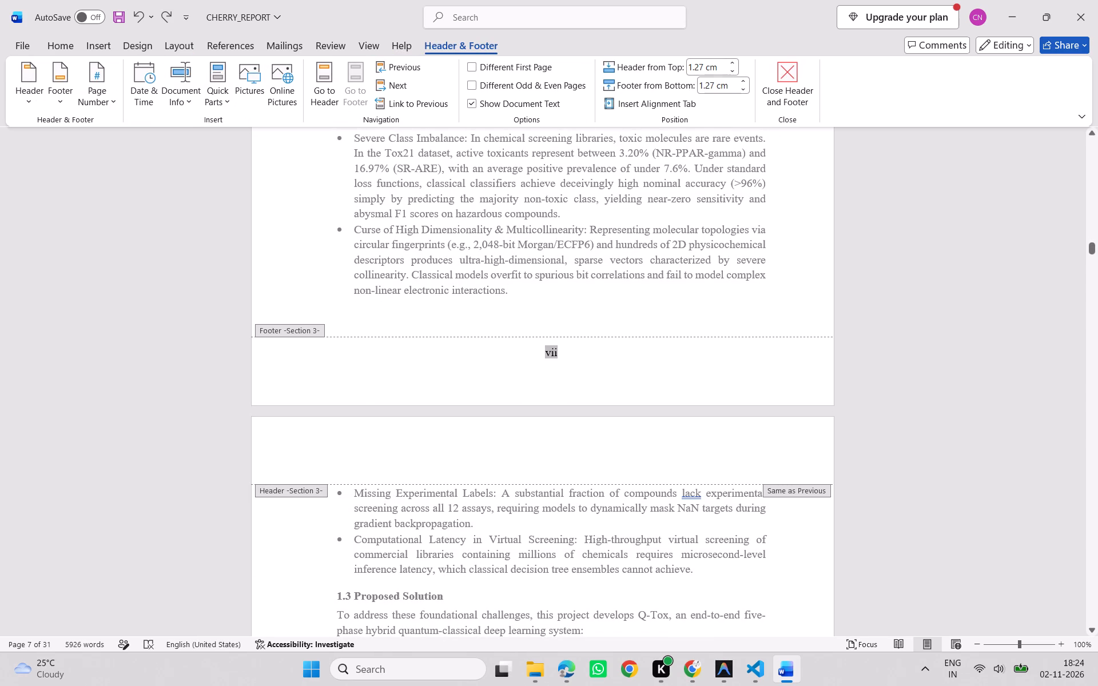
scroll(596, 398, up, 20)
scroll(596, 398, up, 1)
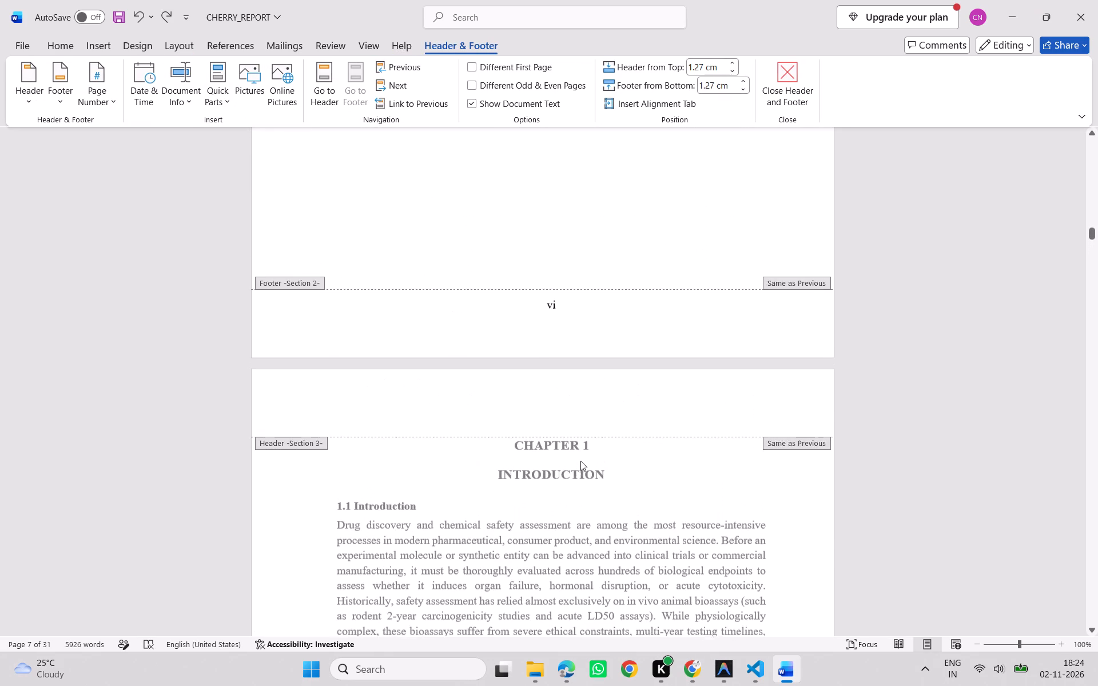
scroll(571, 464, up, 16)
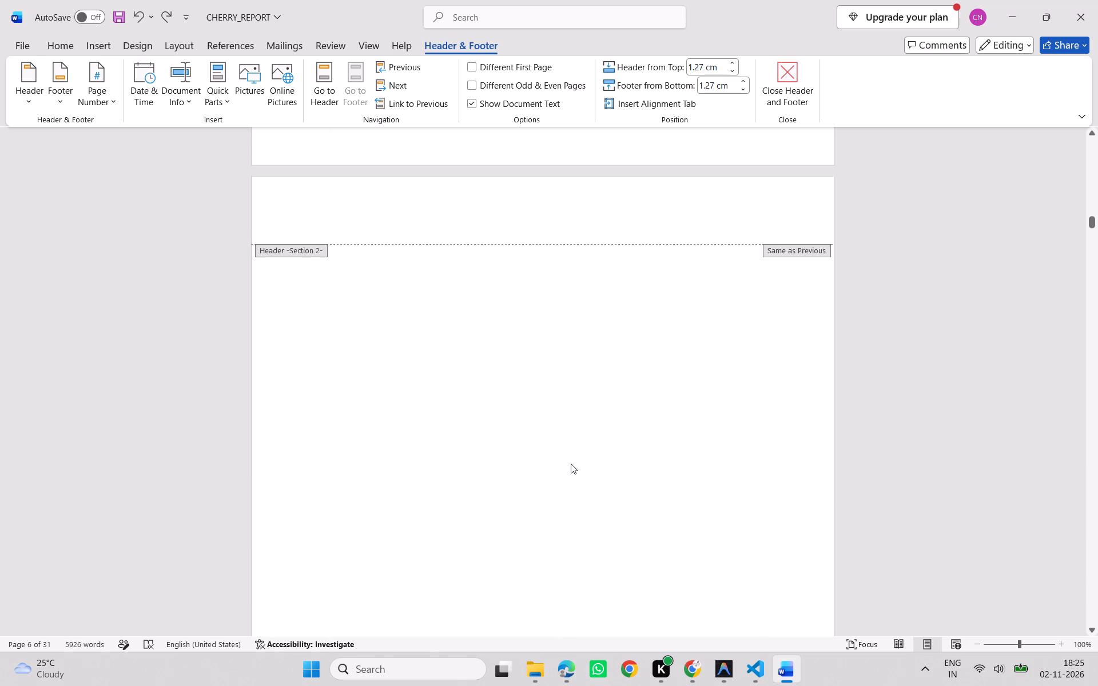
scroll(571, 464, up, 5)
scroll(571, 464, down, 11)
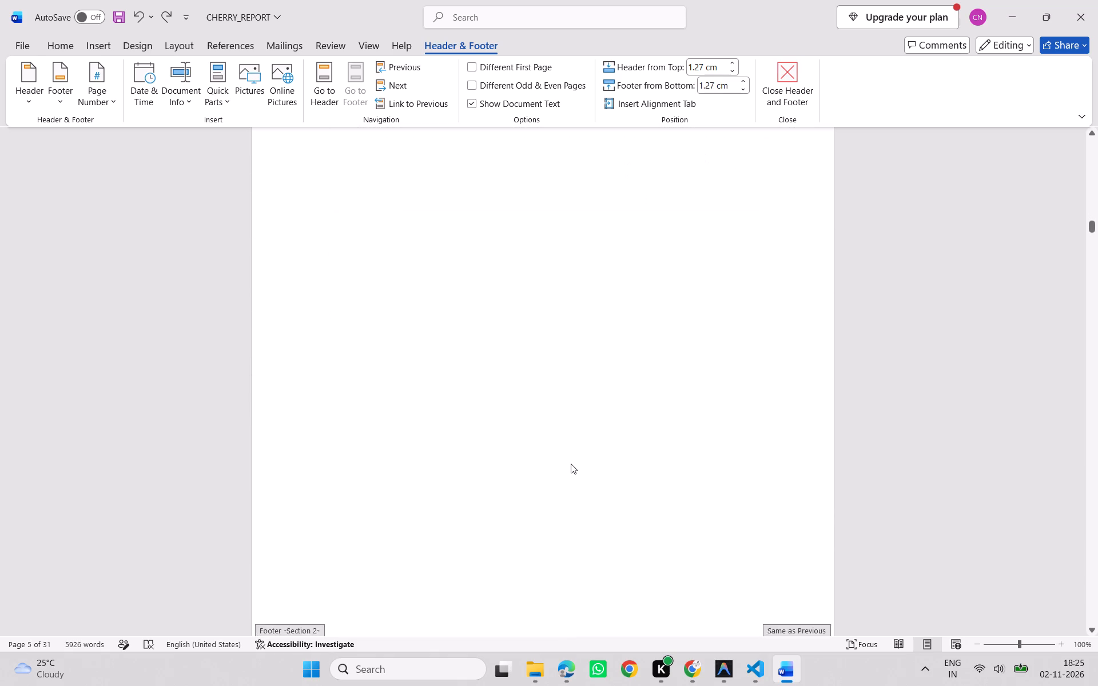
scroll(571, 464, down, 8)
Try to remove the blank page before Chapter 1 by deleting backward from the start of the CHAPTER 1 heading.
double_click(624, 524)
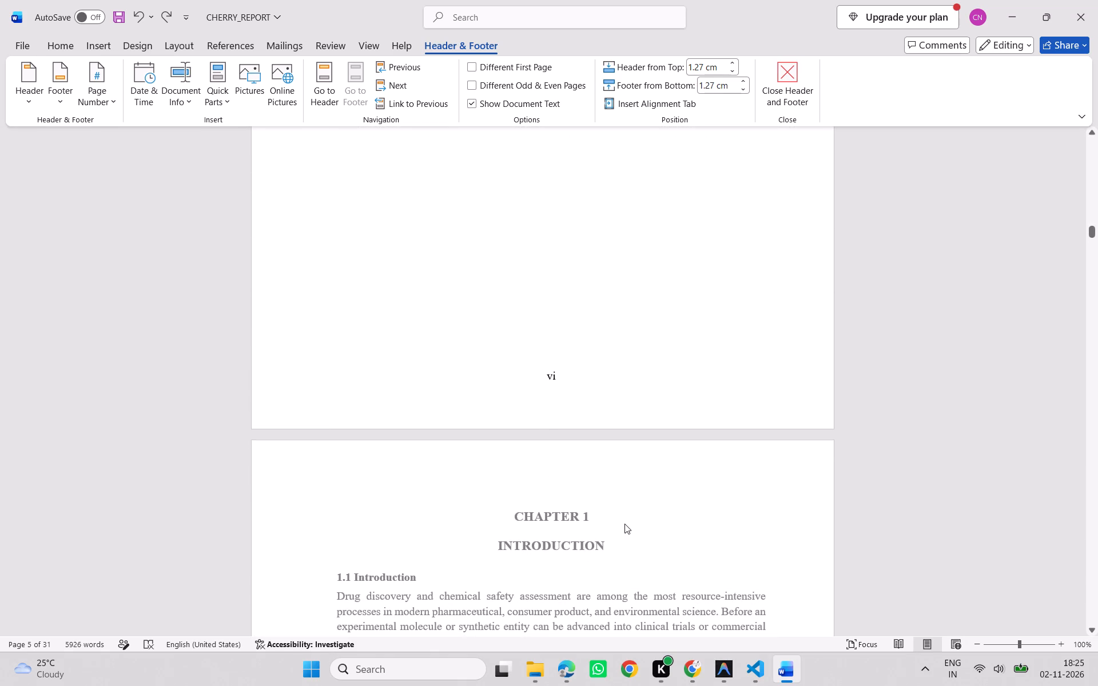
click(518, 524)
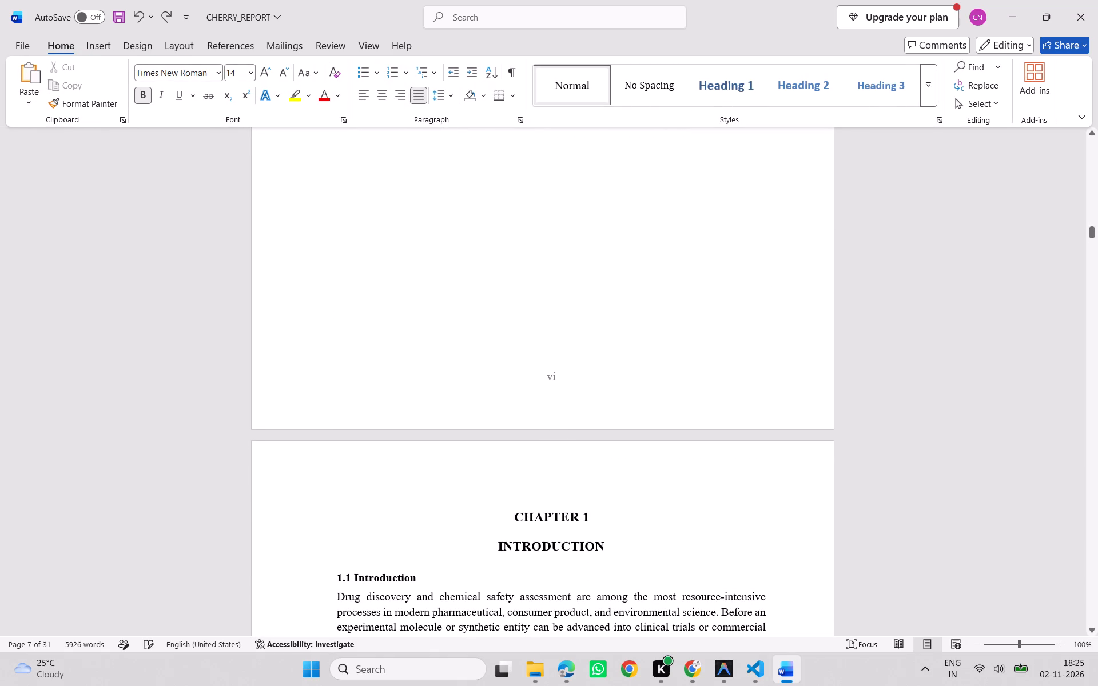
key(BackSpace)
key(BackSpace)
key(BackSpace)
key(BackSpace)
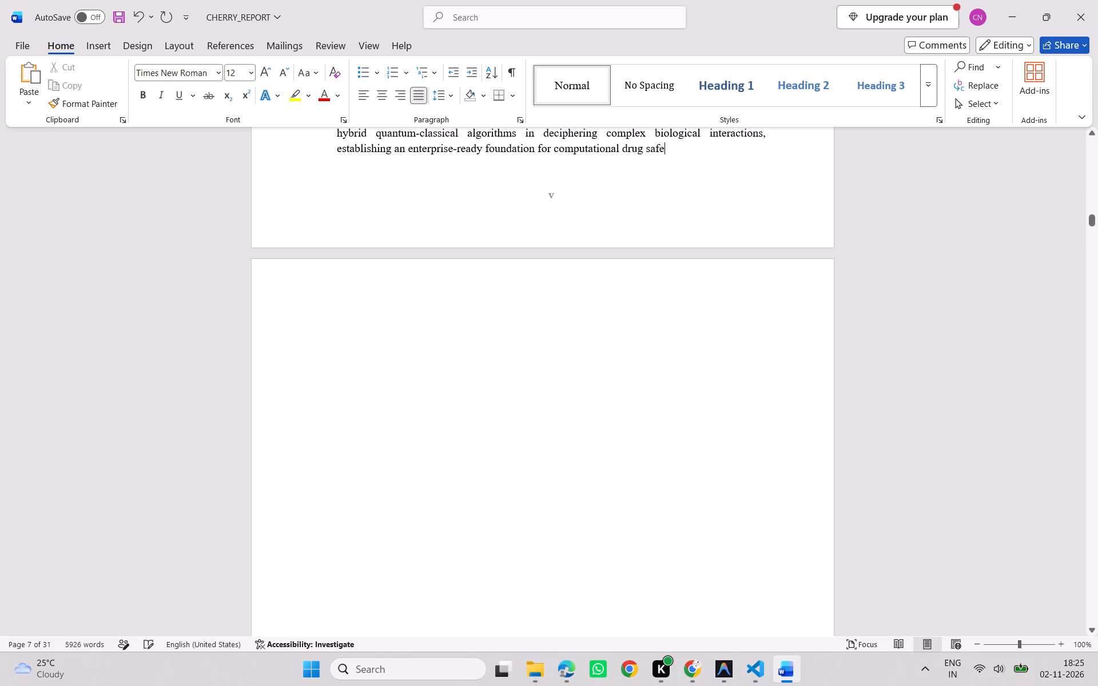
Undo all edits in the document, including the deletions, section breaks and page numbers, back to the earliest available state.
key(ctrl+z)
key(ctrl+z)
key(ctrl+z)
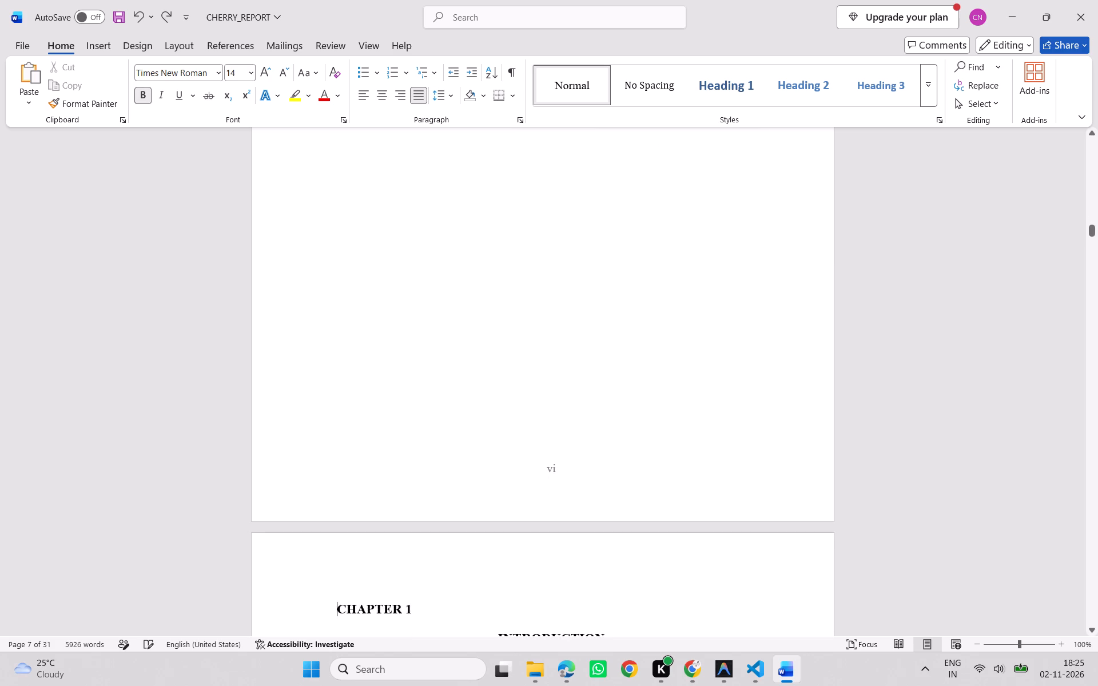
key(ctrl+z)
key(ctrl+z)
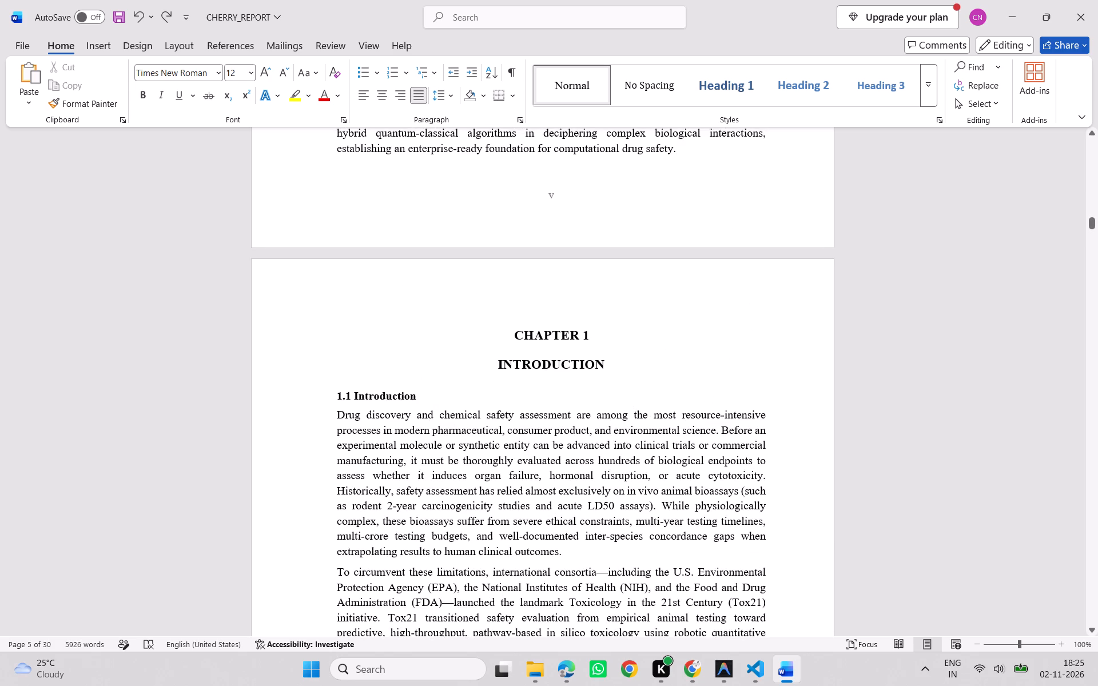
scroll(596, 528, up, 4)
key(ctrl+z)
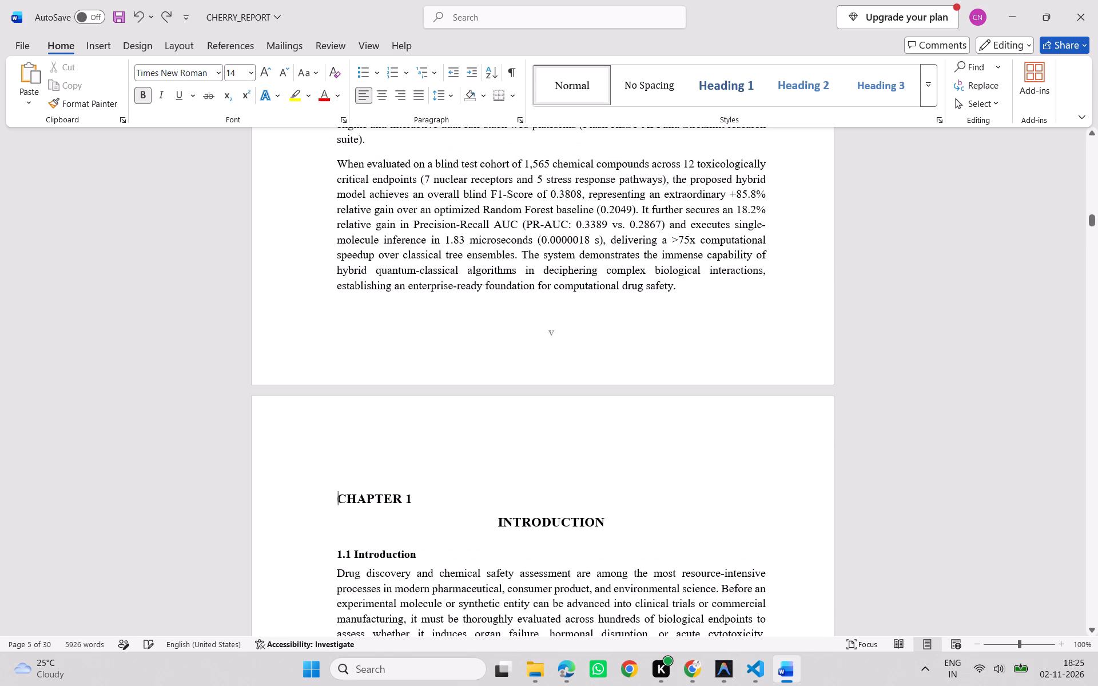
key(ctrl+z)
key(ctrl+z)
key(ctrl+z)
key(ctrl+z)
key(ctrl+z)
key(ctrl+z)
key(ctrl+z)
key(ctrl+z)
key(ctrl+z)
key(ctrl+z)
key(ctrl+z)
key(ctrl+z)
key(ctrl+z)
key(ctrl+z)
key(ctrl+z)
key(ctrl+z)
key(ctrl+z)
key(ctrl+z)
key(ctrl+z)
key(ctrl+z)
key(ctrl+z)
key(ctrl+z)
key(ctrl+z)
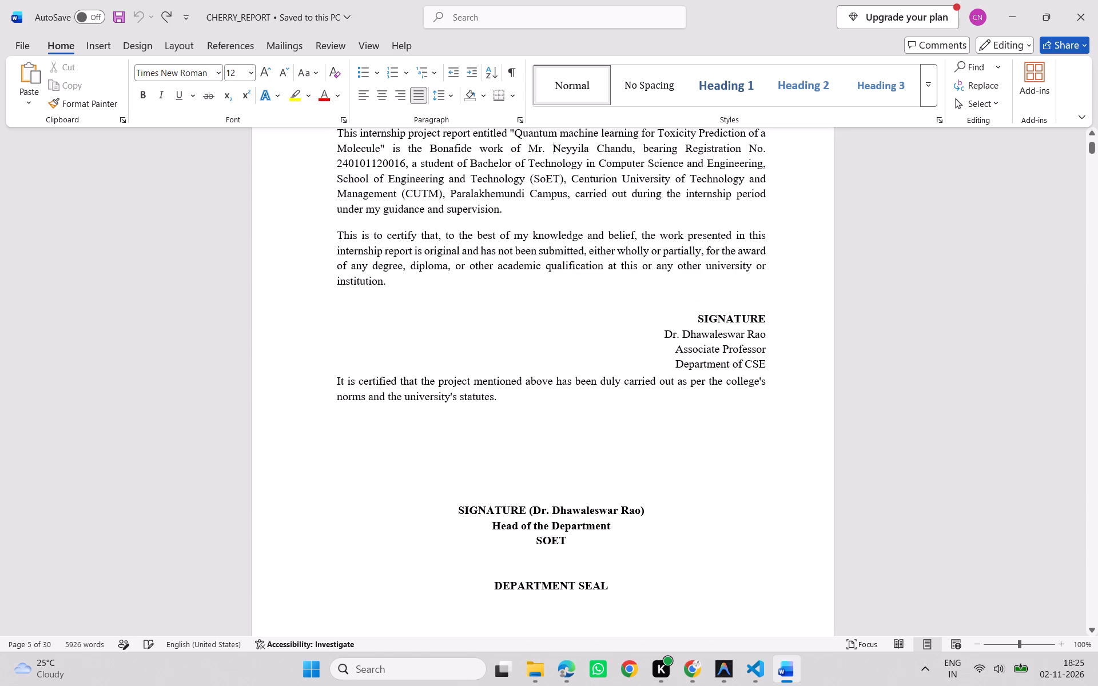
key(ctrl+z)
key(ctrl+z)
key(ctrl+z)
key(ctrl+z)
key(ctrl+z)
key(ctrl+z)
key(ctrl+z)
key(ctrl+z)
key(ctrl+z)
key(ctrl+z)
key(ctrl+z)
key(ctrl+z)
key(ctrl+z)
key(ctrl+z)
key(ctrl+z)
key(ctrl+z)
key(ctrl+z)
key(ctrl+z)
key(ctrl+z)
key(ctrl+z)
Look through the Bonafide Certificate, Declaration and Acknowledgement pages to check their footers.
scroll(698, 505, up, 9)
scroll(693, 510, down, 8)
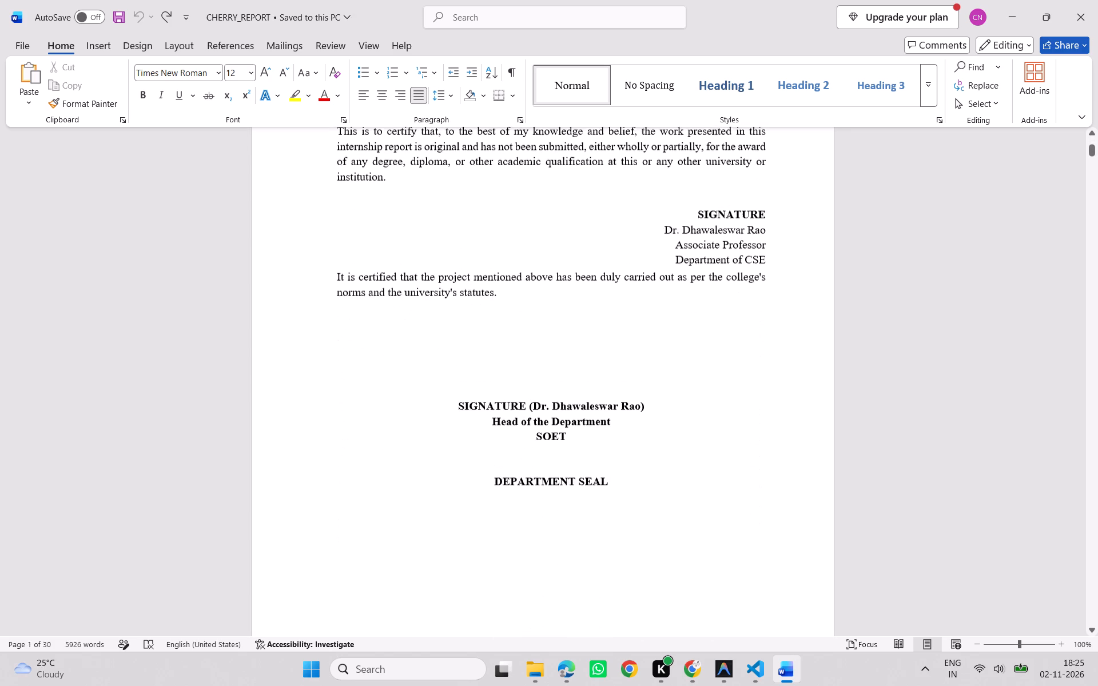
scroll(693, 510, down, 14)
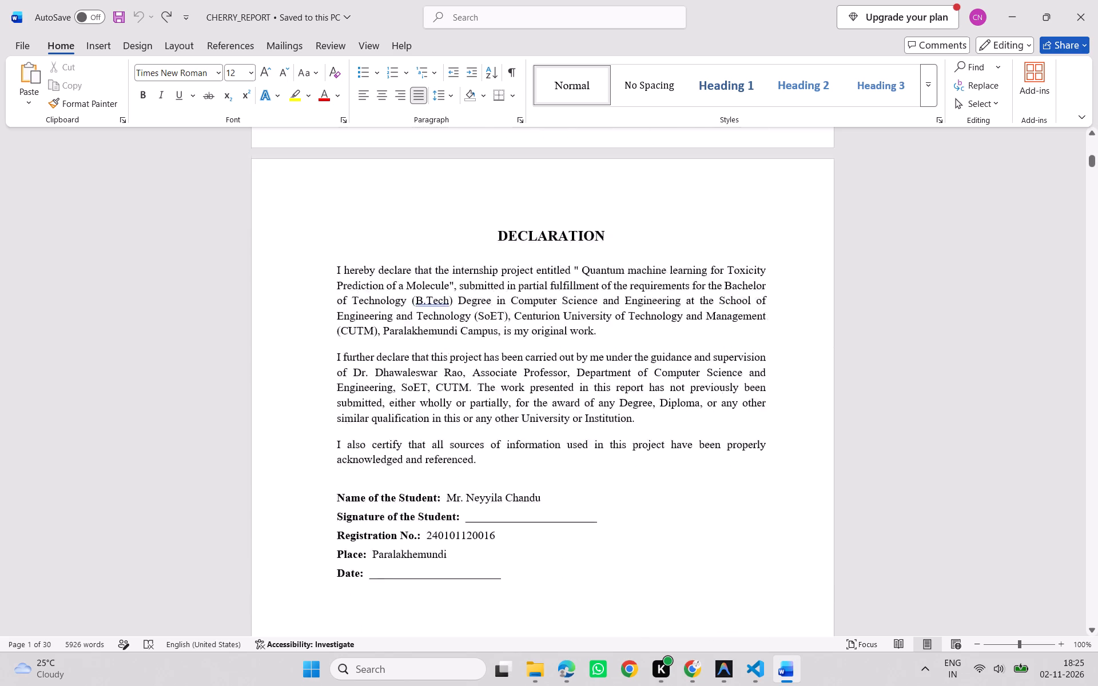
scroll(688, 512, down, 16)
scroll(688, 512, up, 6)
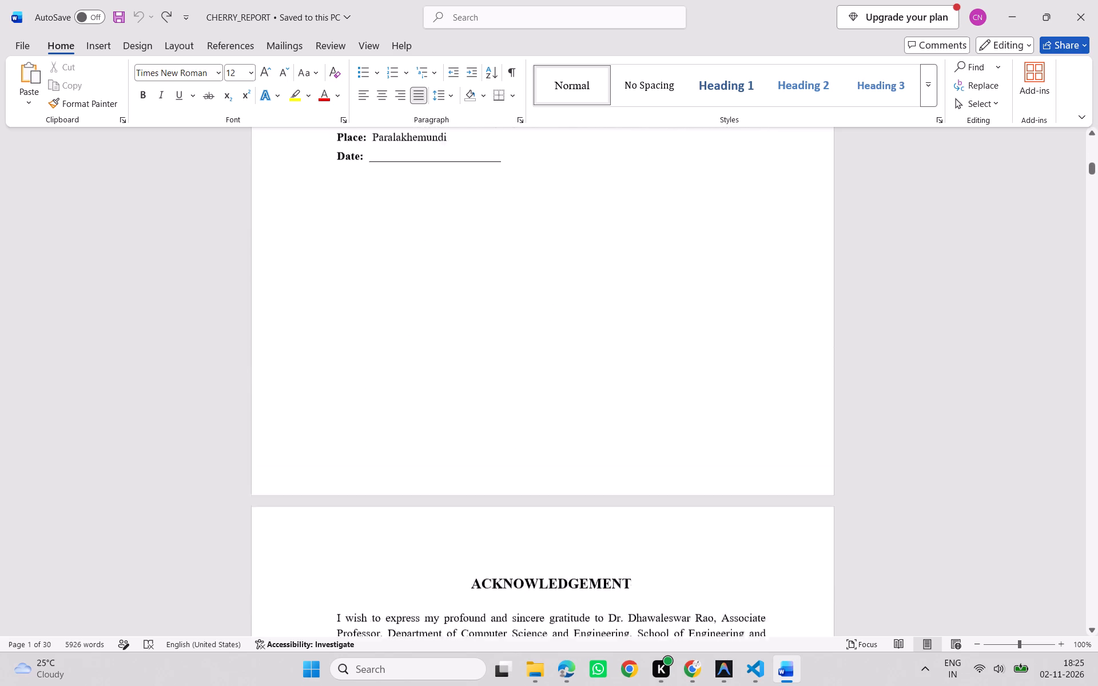
scroll(688, 512, up, 17)
scroll(603, 482, up, 6)
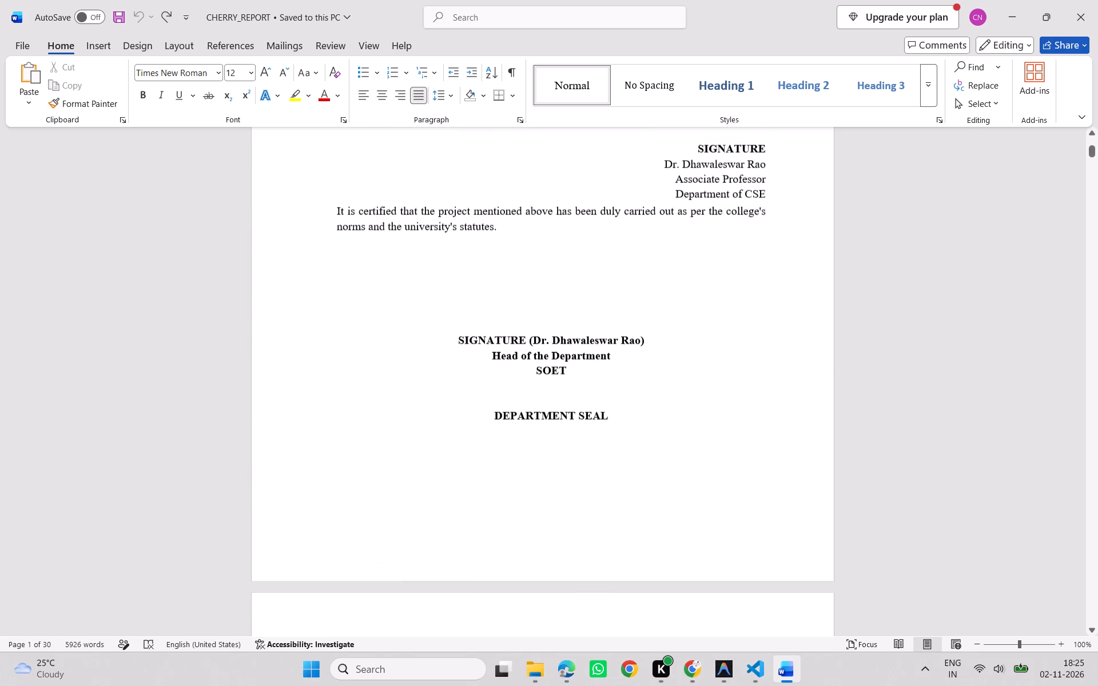
Set the page number format to lowercase Roman numerals (i, ii, iii, ...).
click(104, 53)
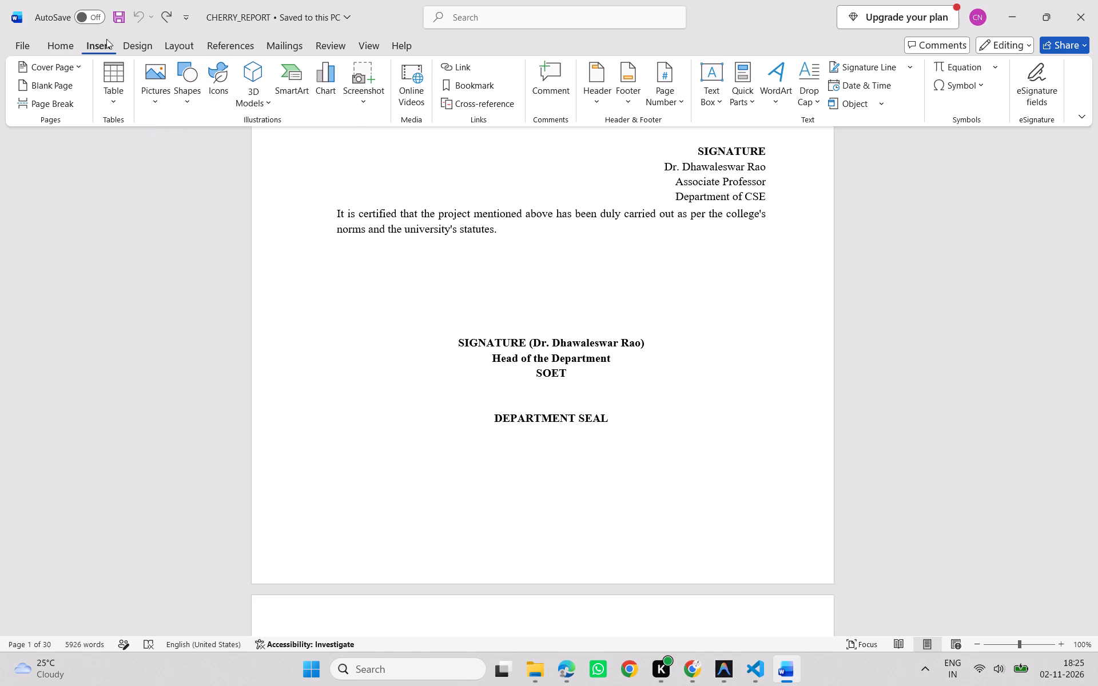
click(130, 43)
click(165, 46)
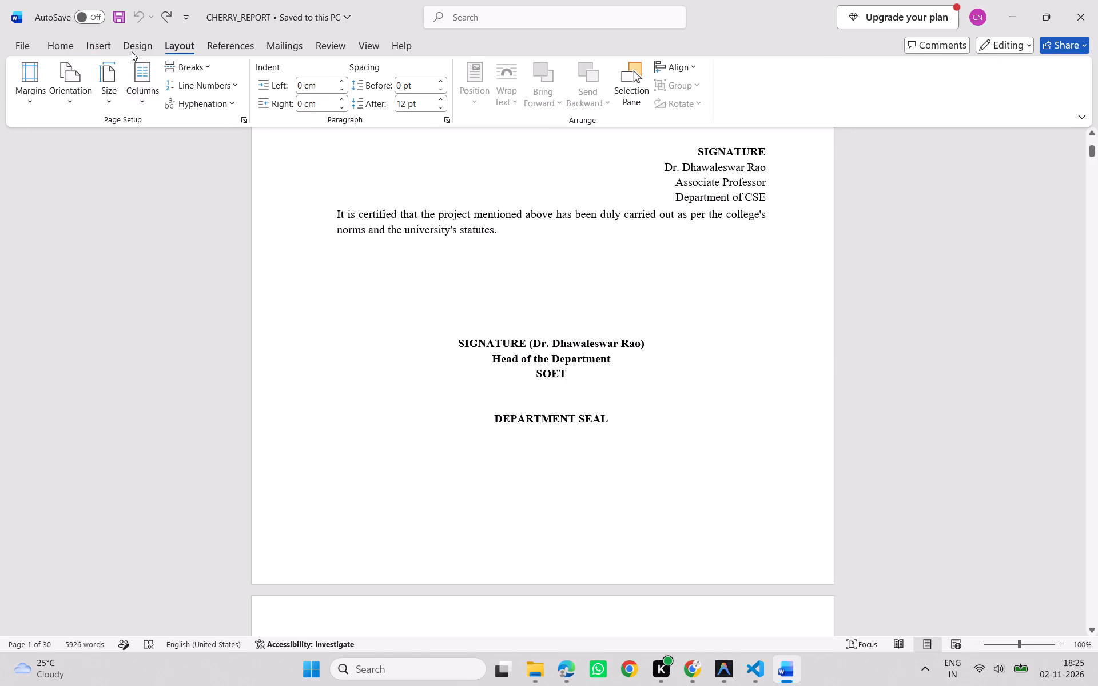
click(132, 50)
click(104, 52)
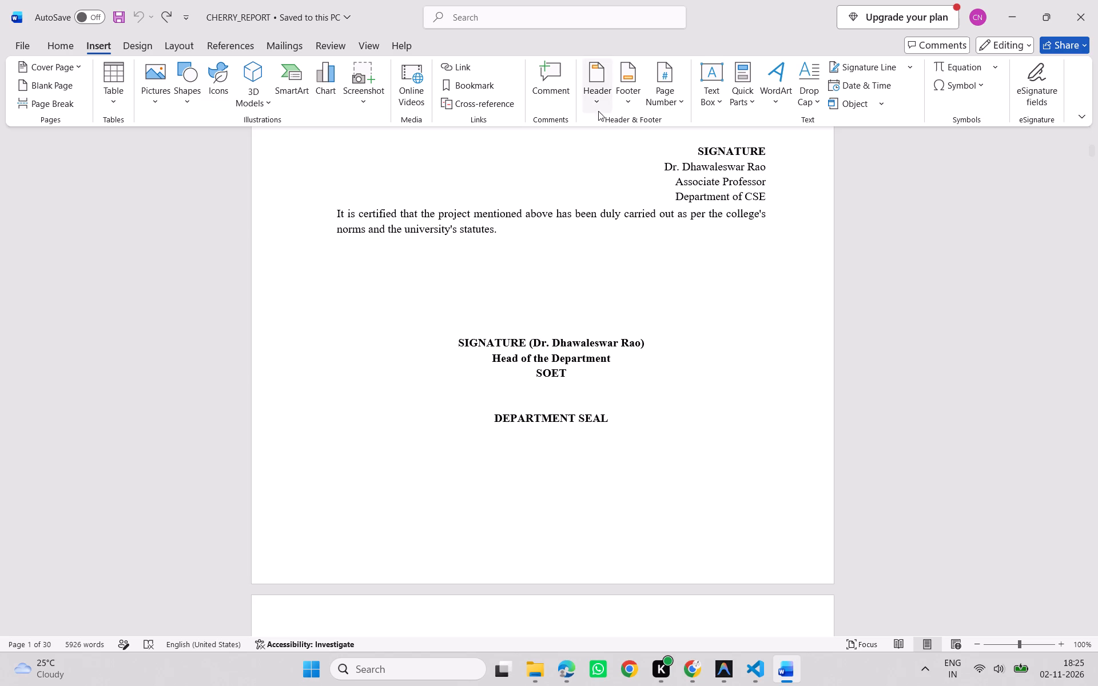
click(666, 96)
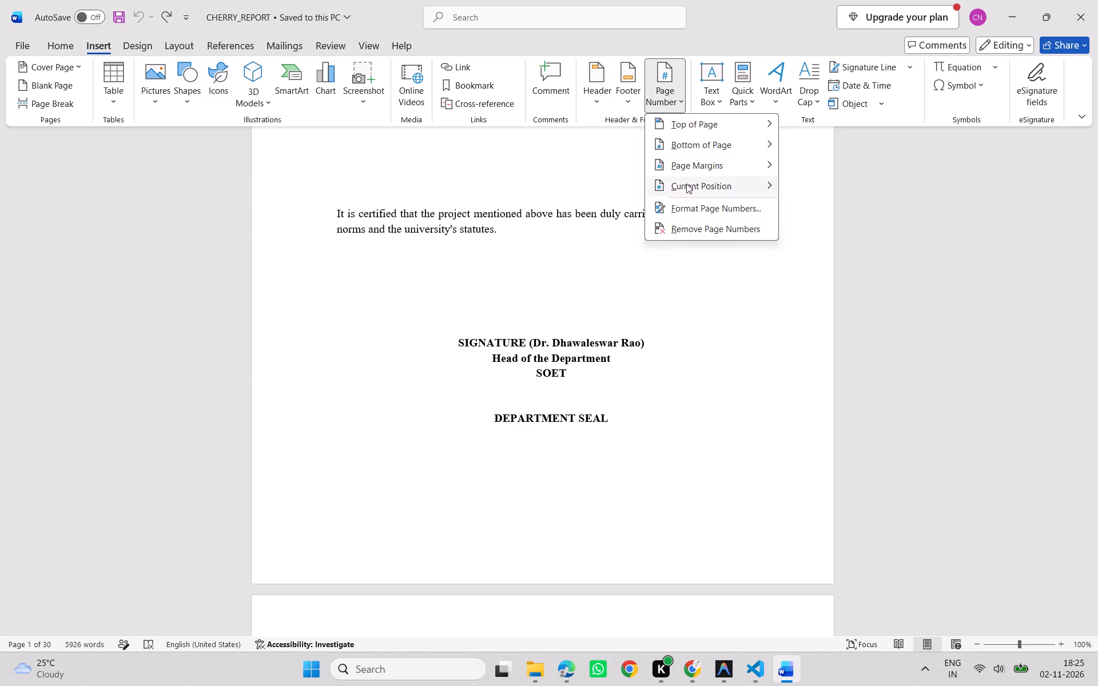
click(706, 146)
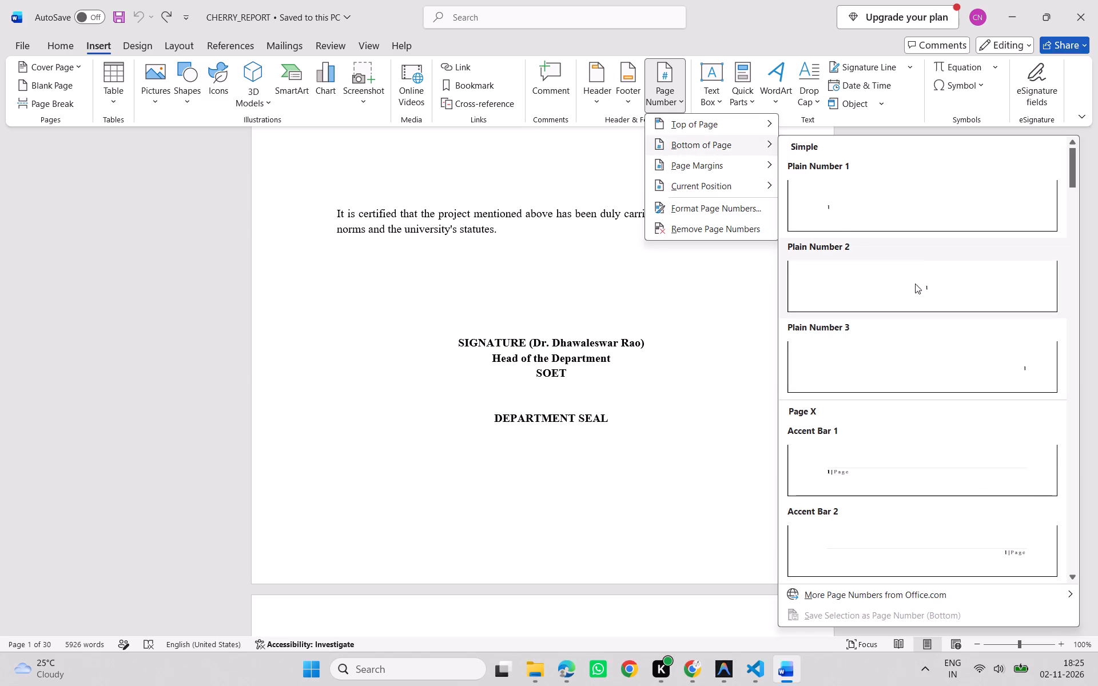
click(717, 209)
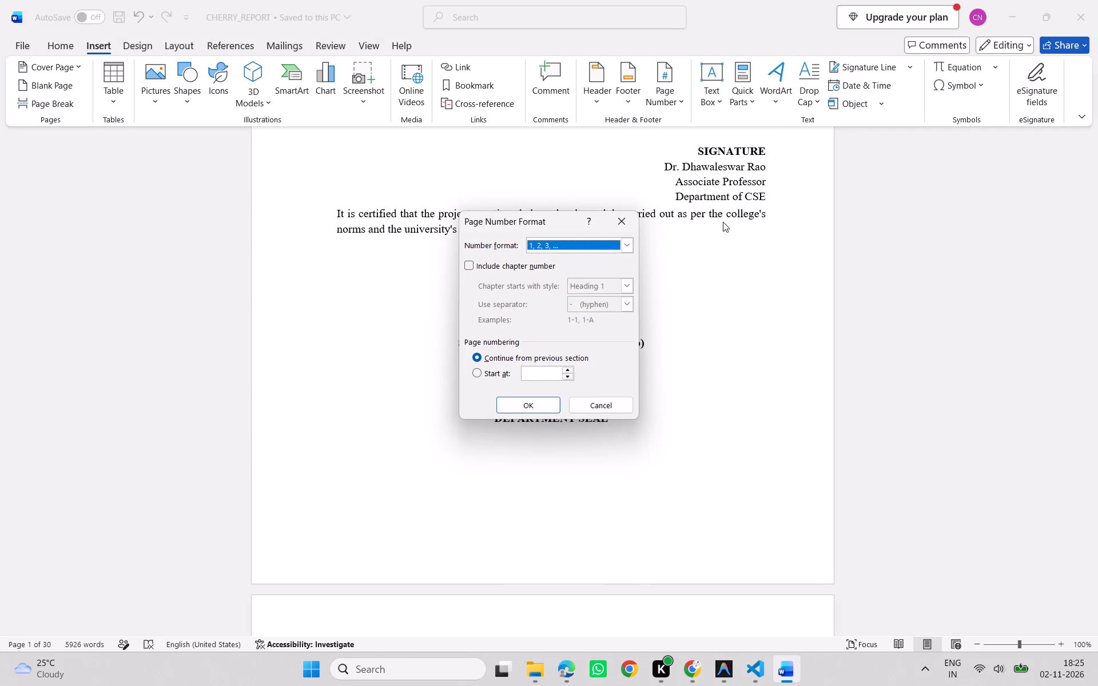
click(626, 252)
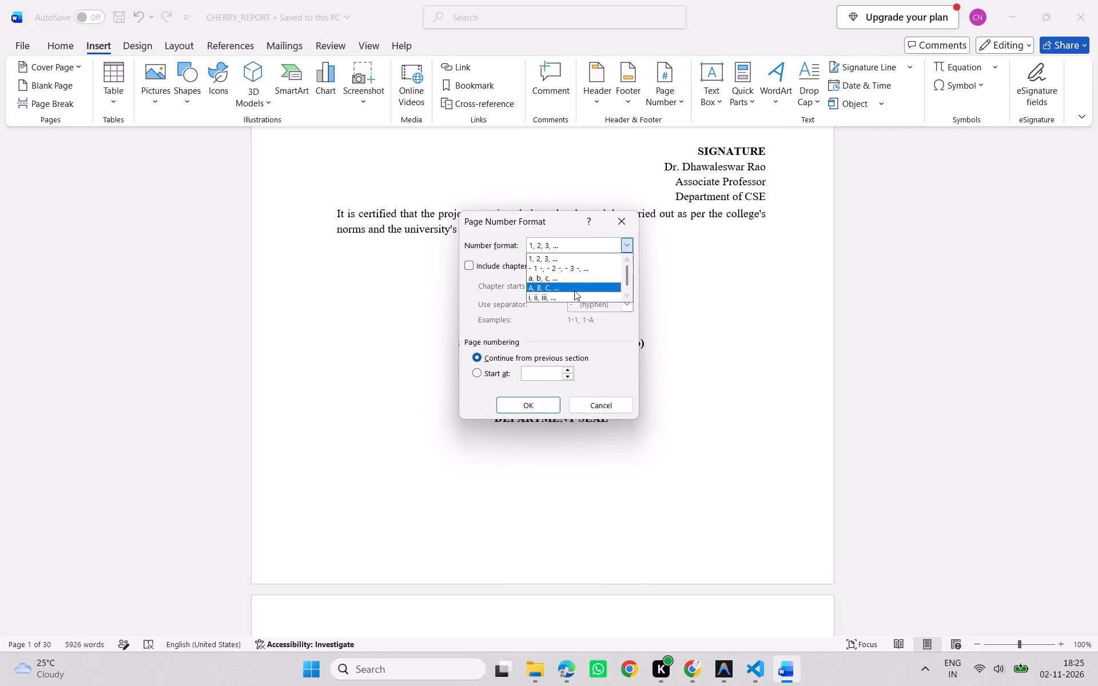
click(572, 297)
click(541, 415)
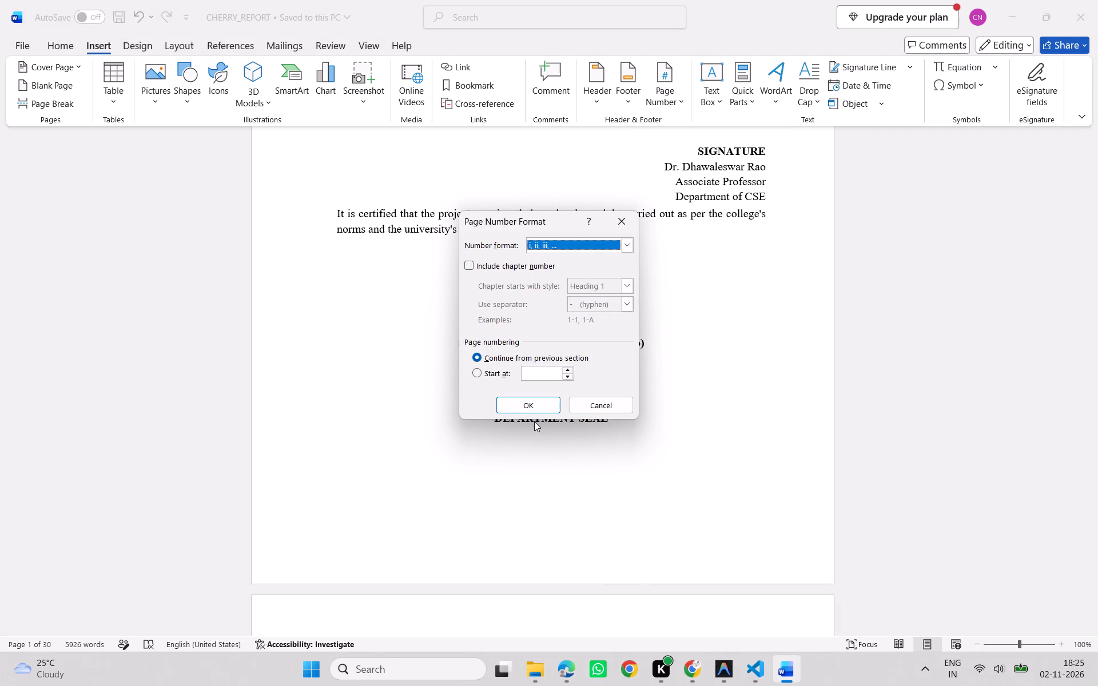
click(542, 407)
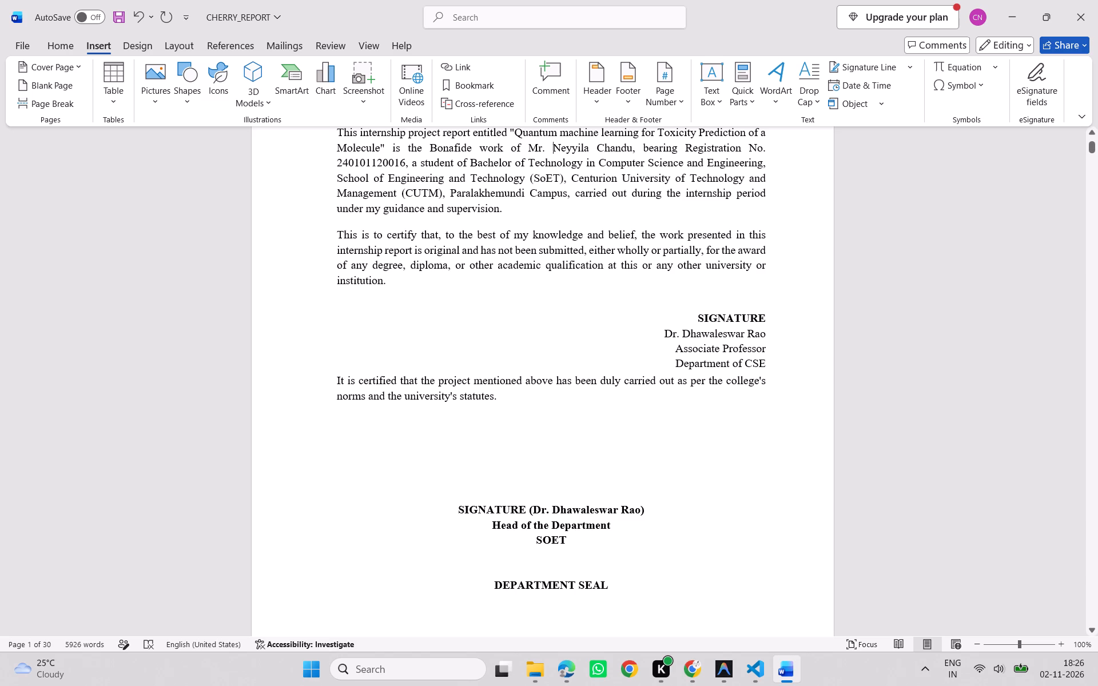
Insert centred page numbers at the bottom of the pages using the Plain Number 2 style.
scroll(695, 493, down, 9)
scroll(535, 442, up, 4)
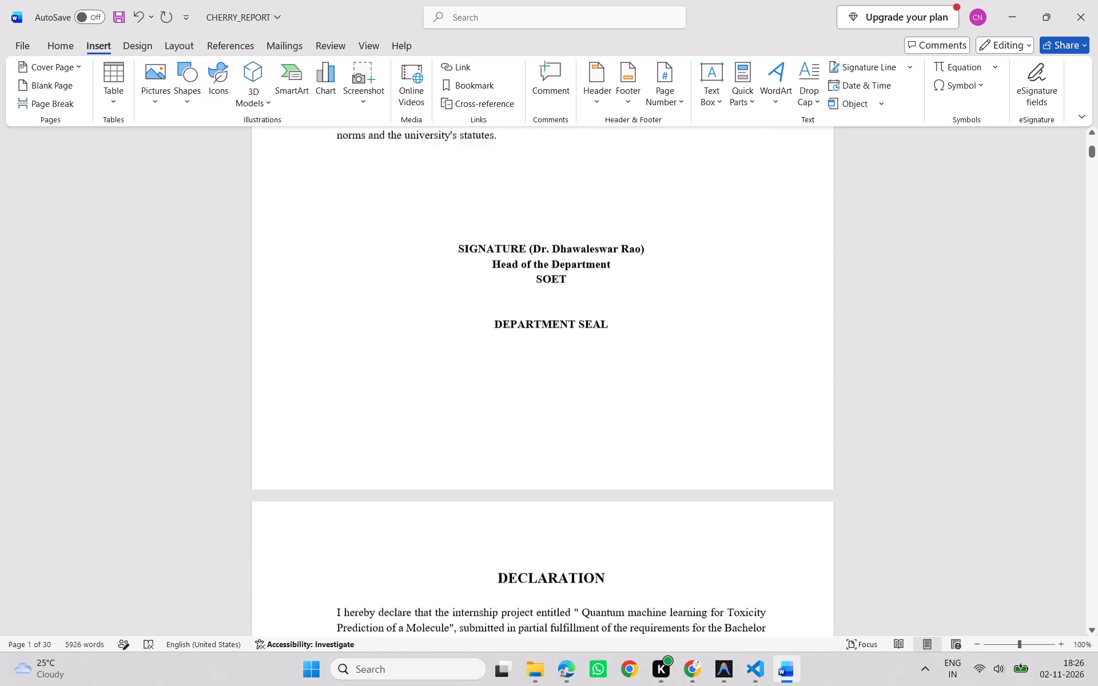
scroll(495, 441, up, 1)
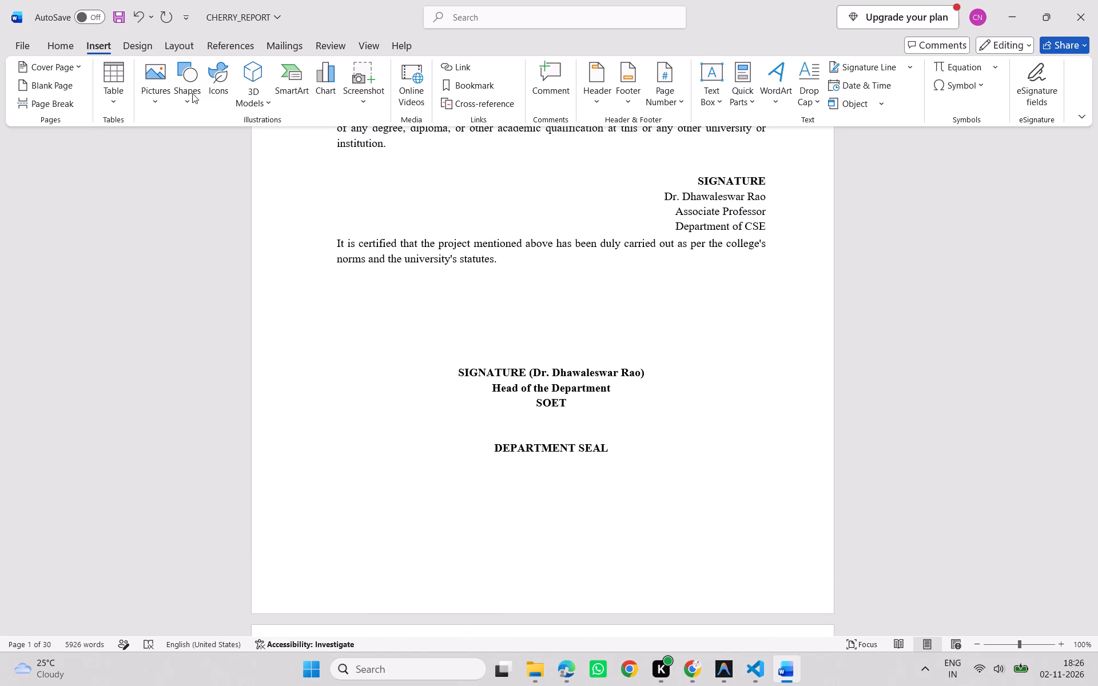
click(666, 88)
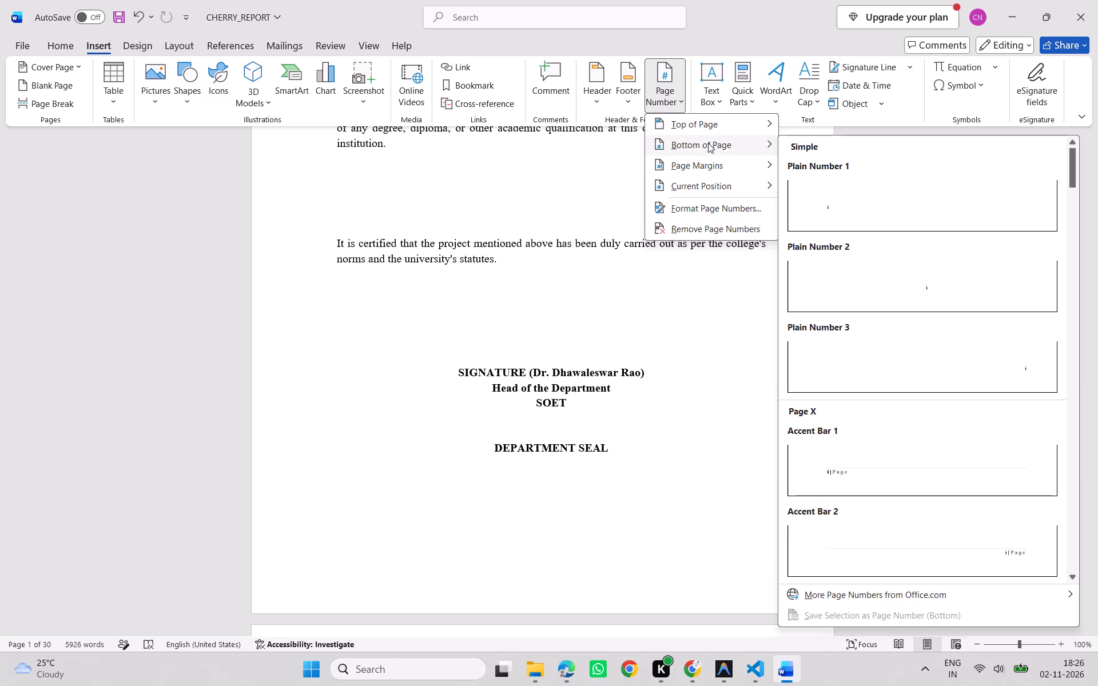
click(708, 143)
click(904, 280)
click(889, 404)
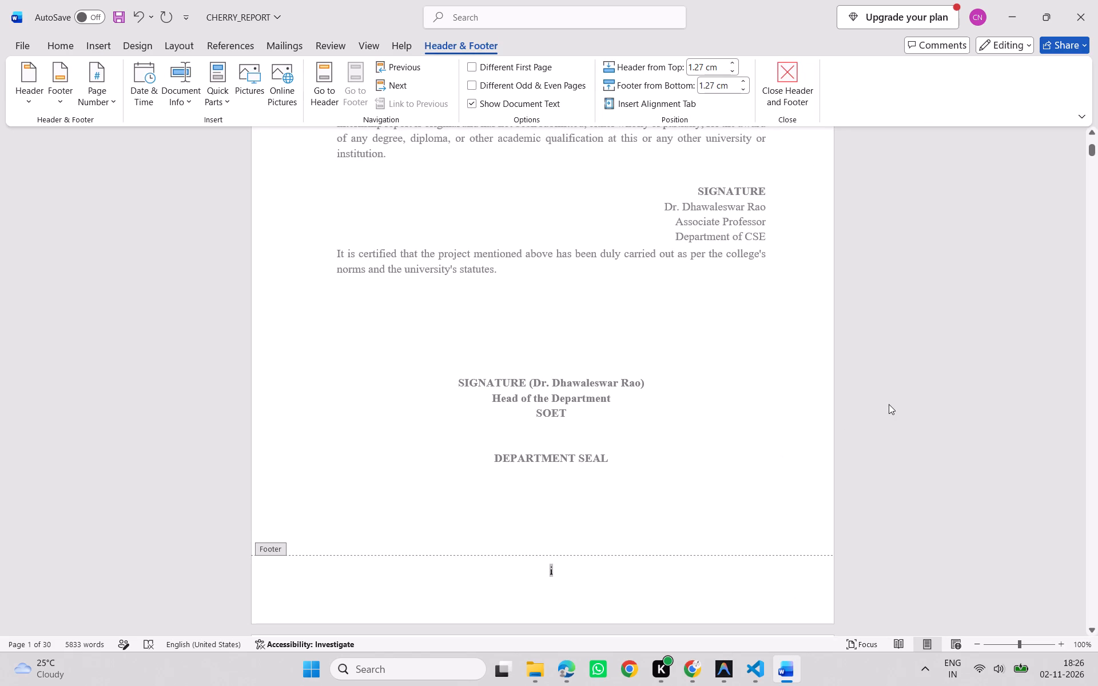
Check the footer page numbers from the Bonafide Certificate page through the Abstract to the start of Chapter 1.
scroll(527, 497, down, 15)
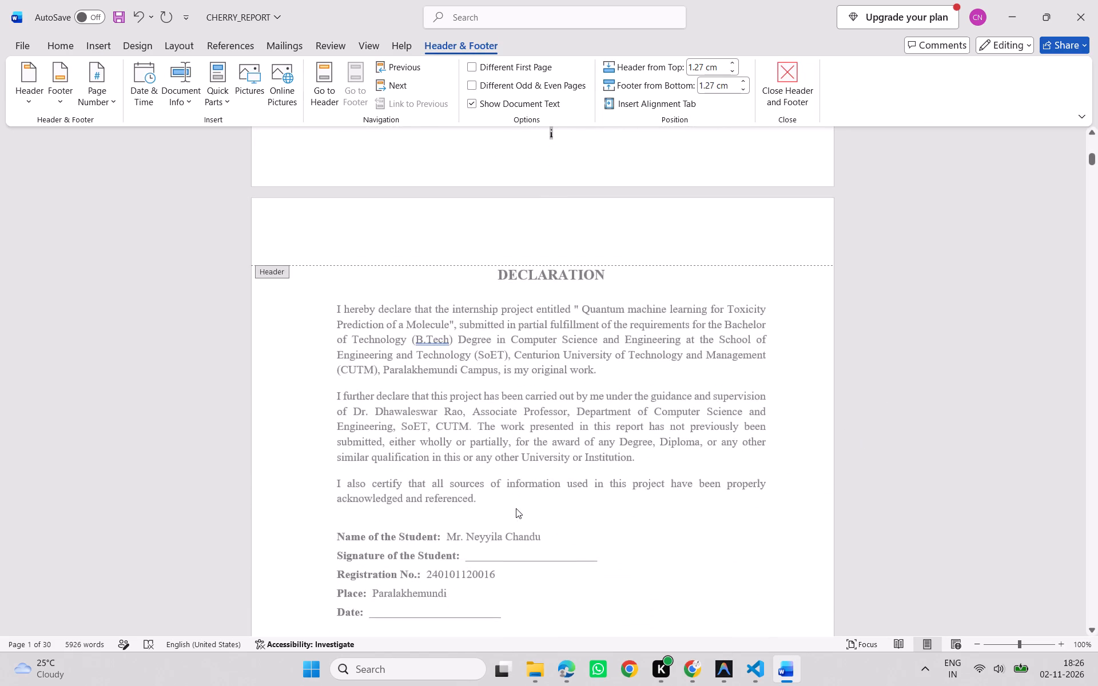
scroll(516, 508, down, 18)
scroll(498, 528, down, 4)
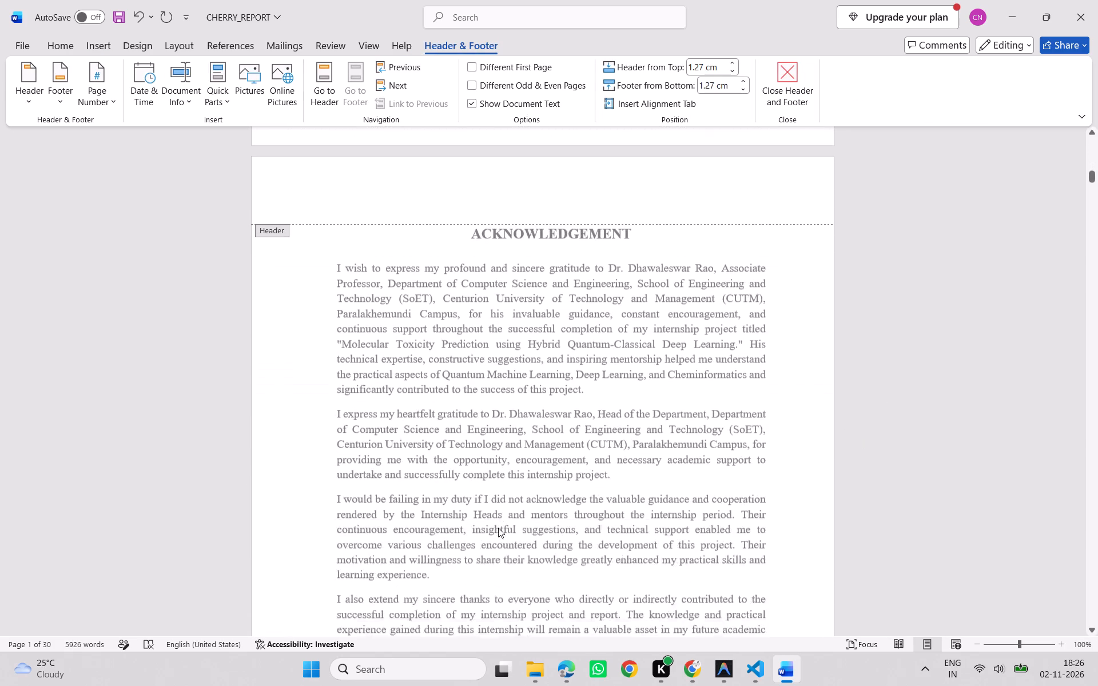
scroll(498, 528, down, 8)
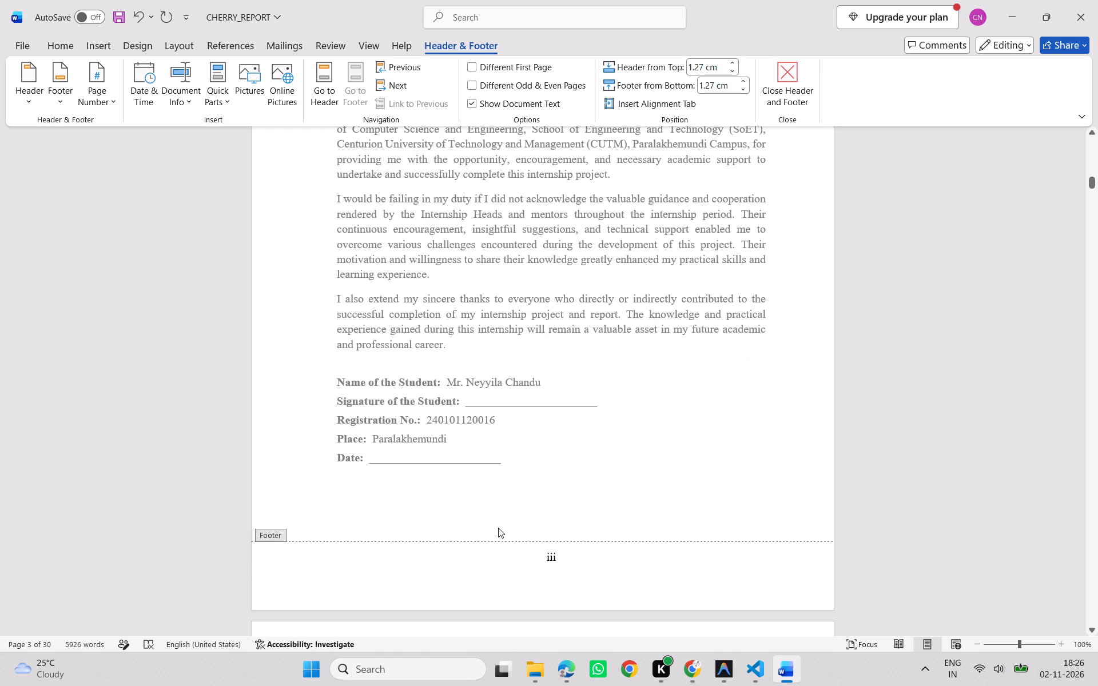
scroll(498, 528, down, 18)
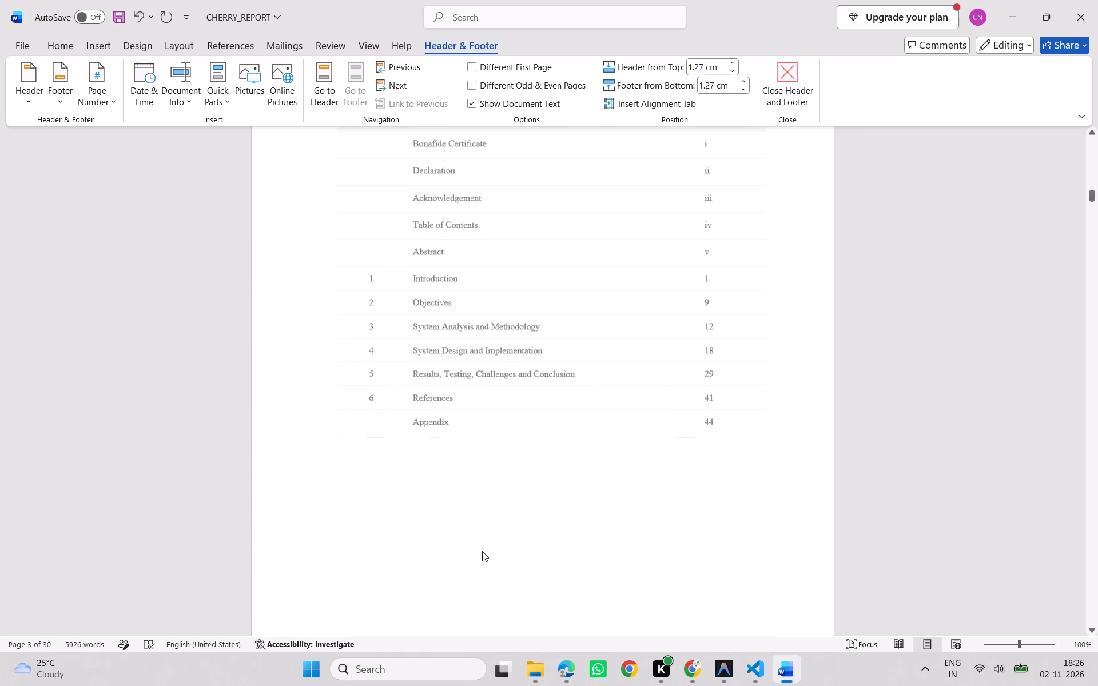
scroll(482, 551, down, 20)
scroll(482, 551, down, 6)
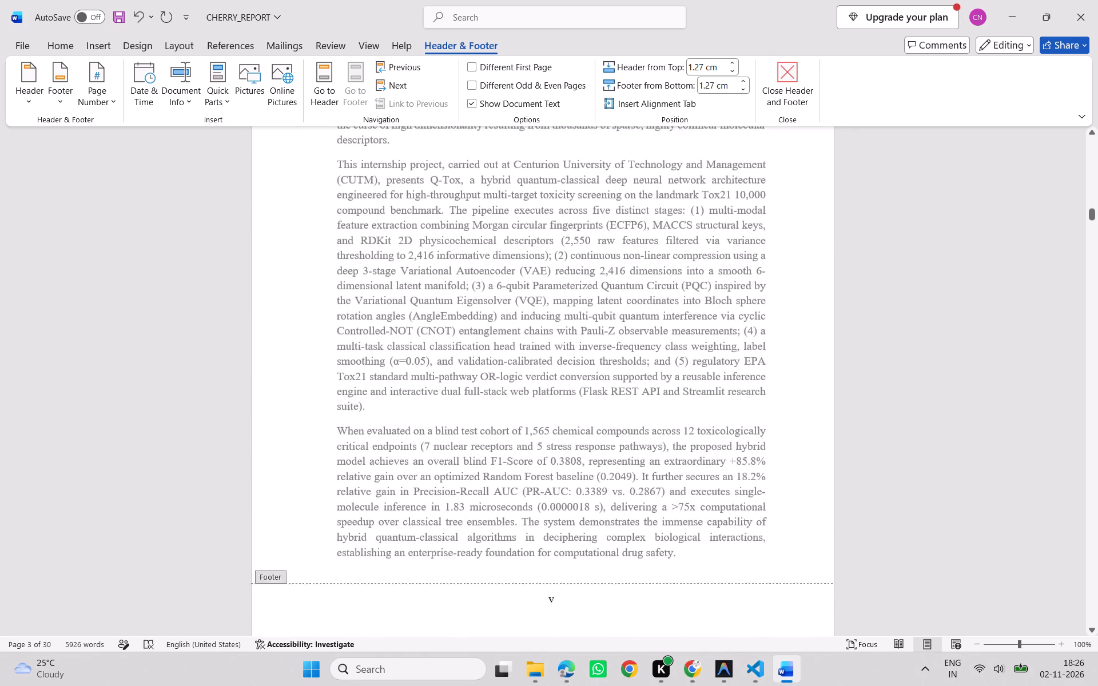
scroll(494, 597, down, 4)
scroll(573, 543, down, 2)
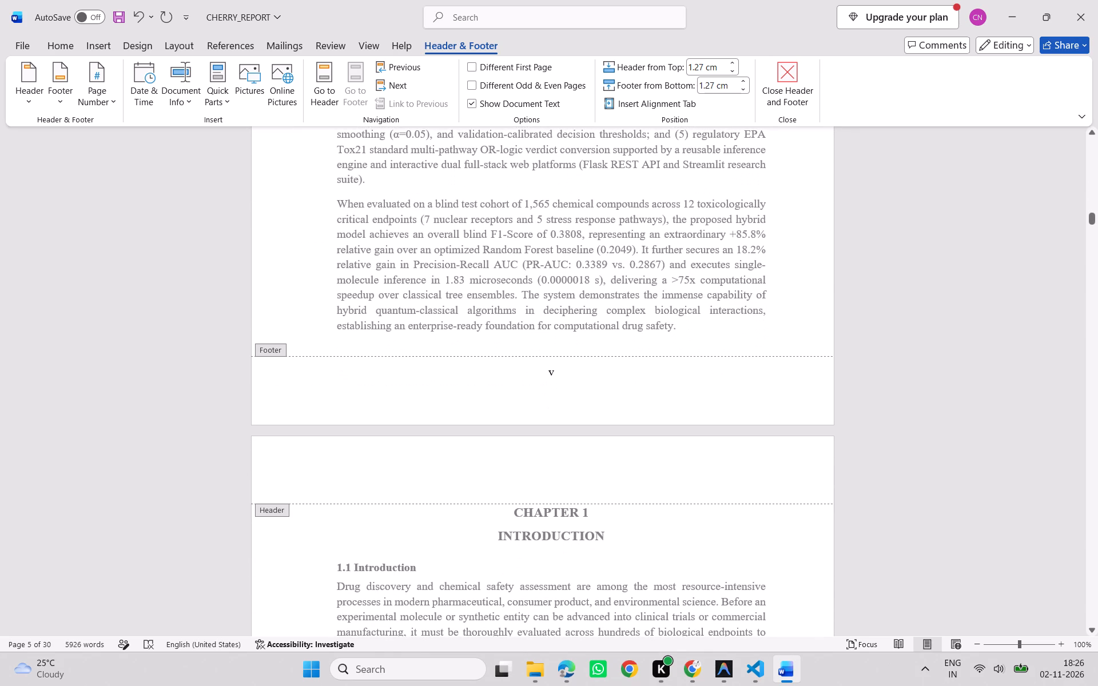
Following ChatGPT's steps, insert a Next Page section break at the end of the Abstract text on page v.
click(586, 389)
double_click(621, 386)
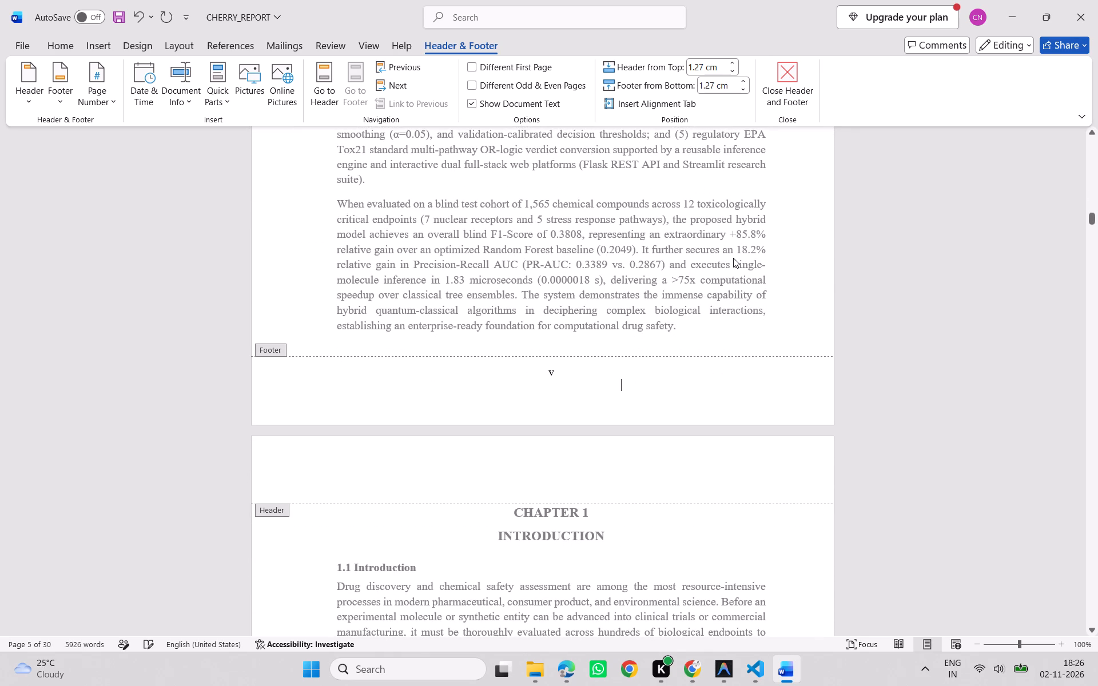
double_click(733, 258)
key(alt+Tab)
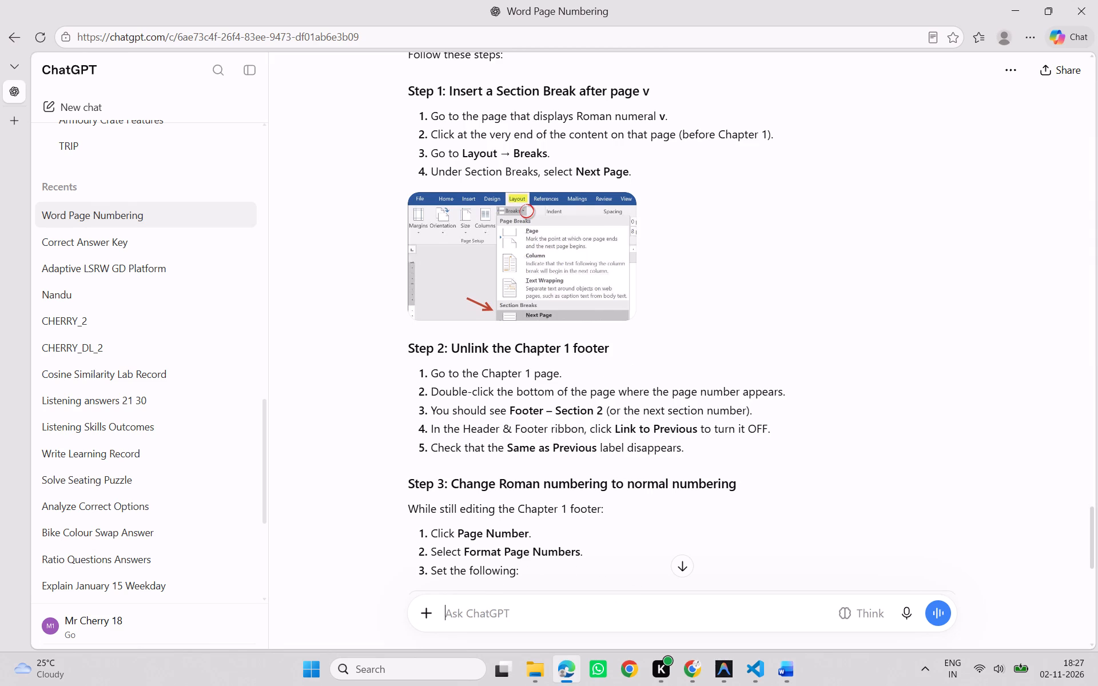
scroll(570, 383, up, 1)
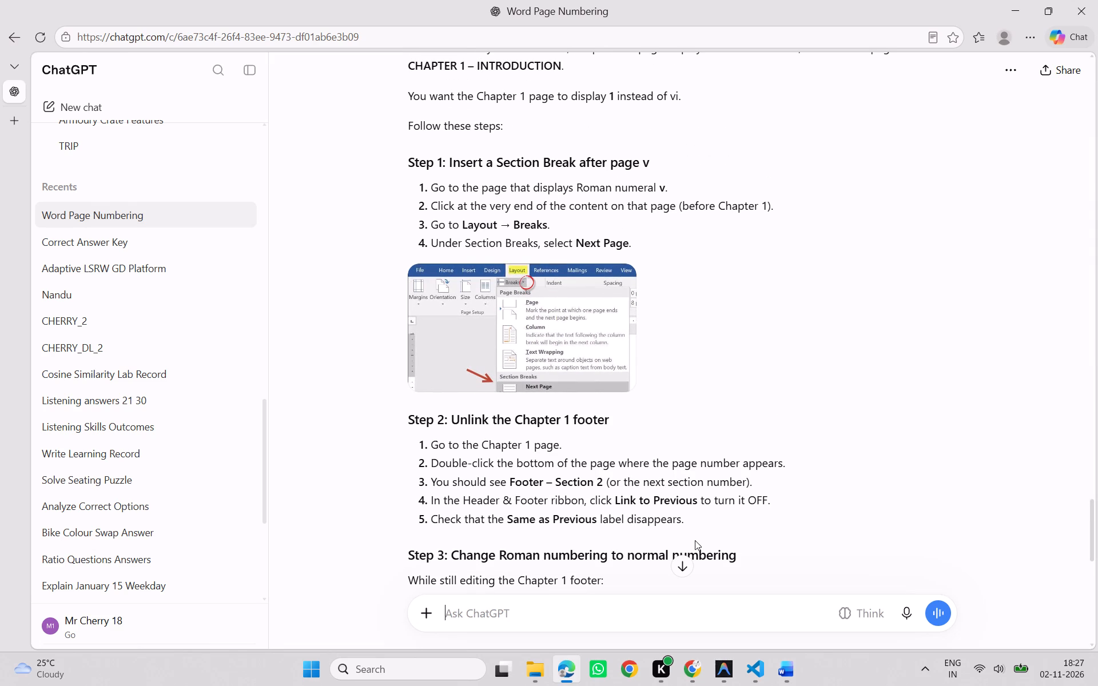
key(alt+Tab)
click(718, 333)
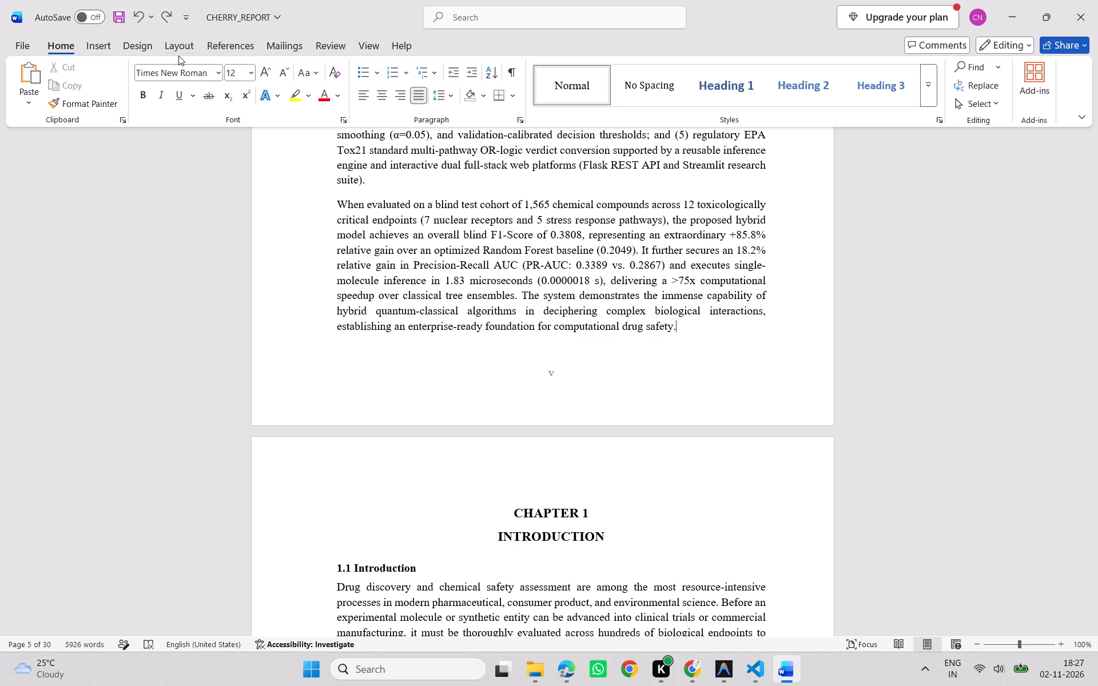
click(109, 51)
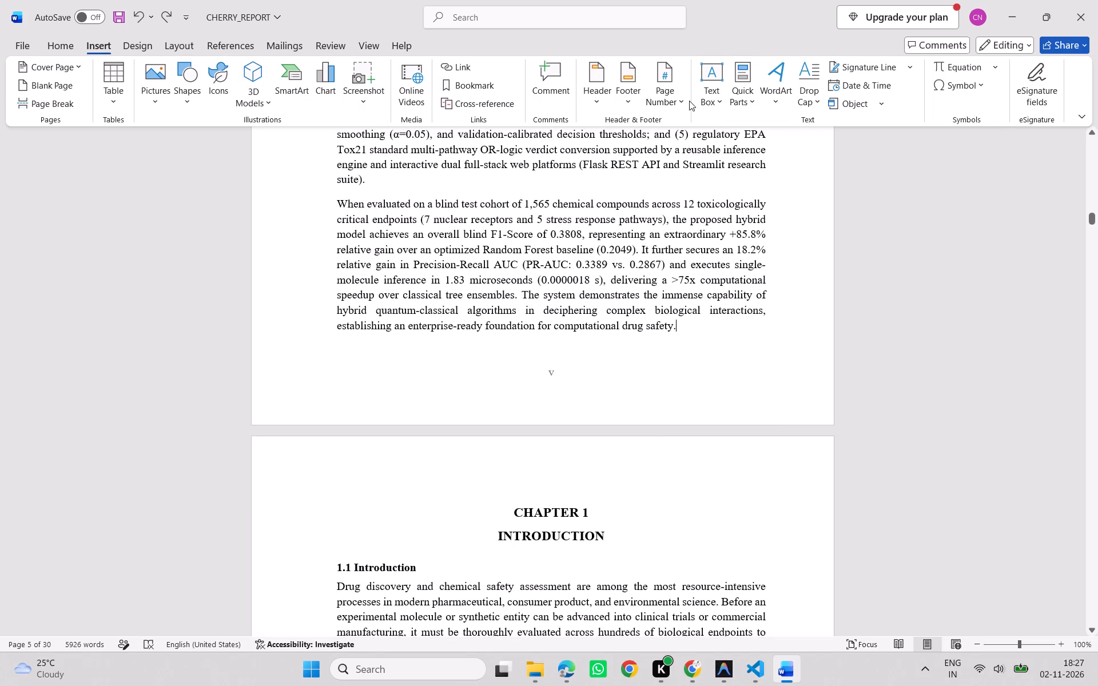
click(667, 101)
click(782, 390)
click(192, 49)
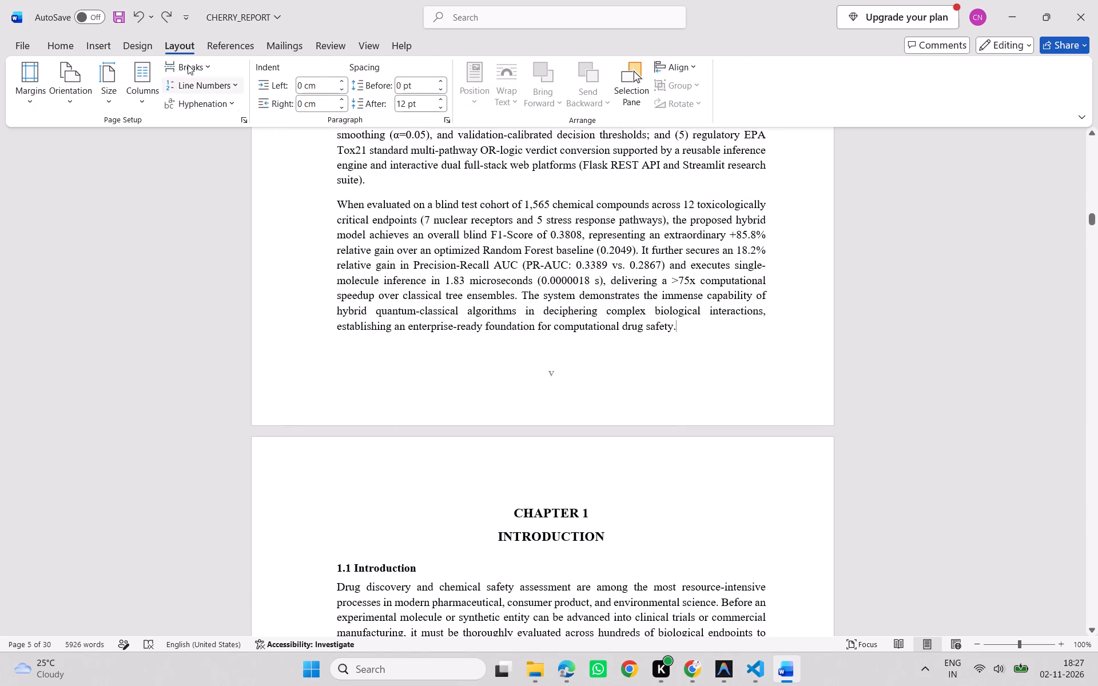
click(189, 62)
click(233, 276)
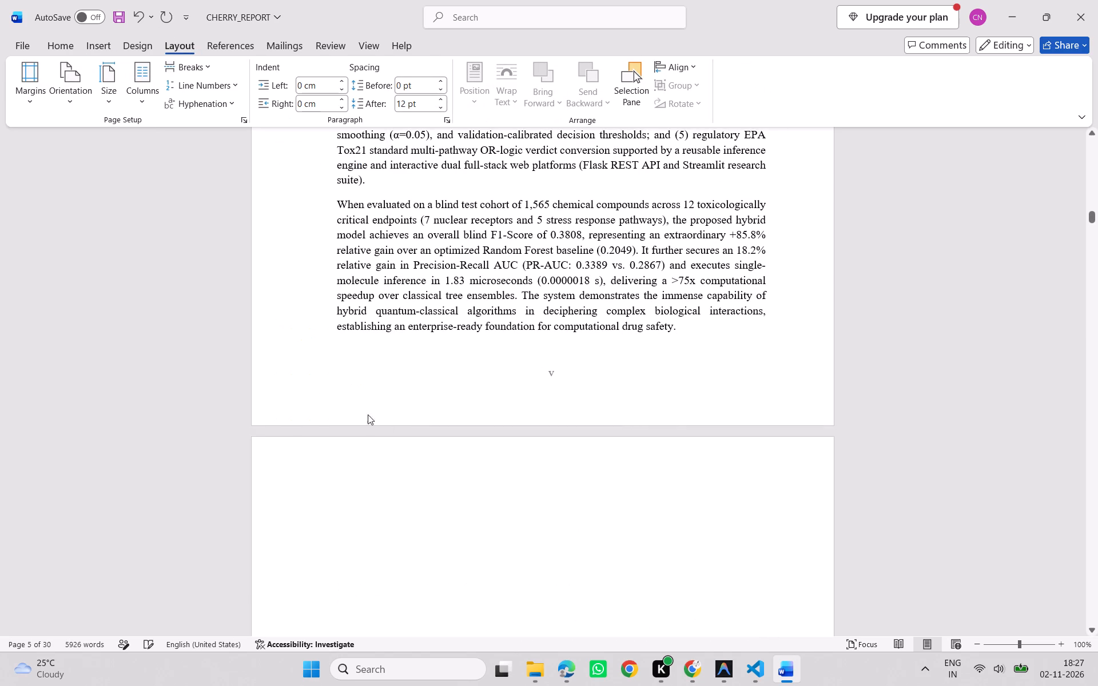
Remove the blank page between the Abstract and the CHAPTER 1 heading.
scroll(478, 447, down, 10)
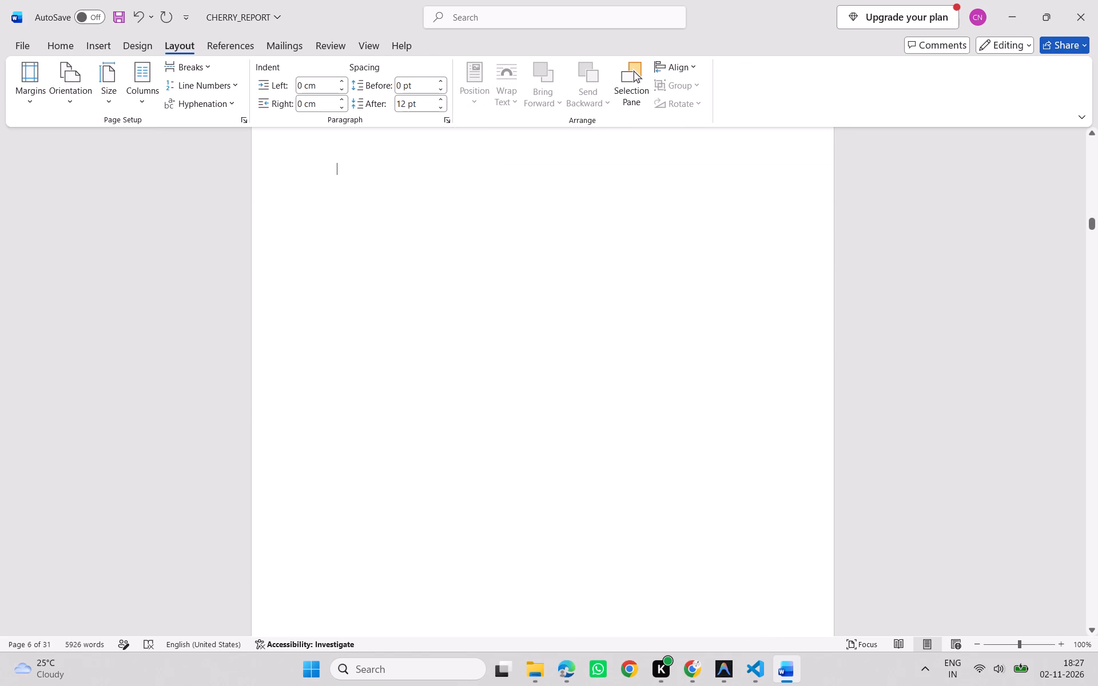
scroll(471, 444, down, 3)
scroll(587, 418, up, 6)
scroll(575, 413, down, 1)
scroll(575, 413, up, 2)
double_click(447, 272)
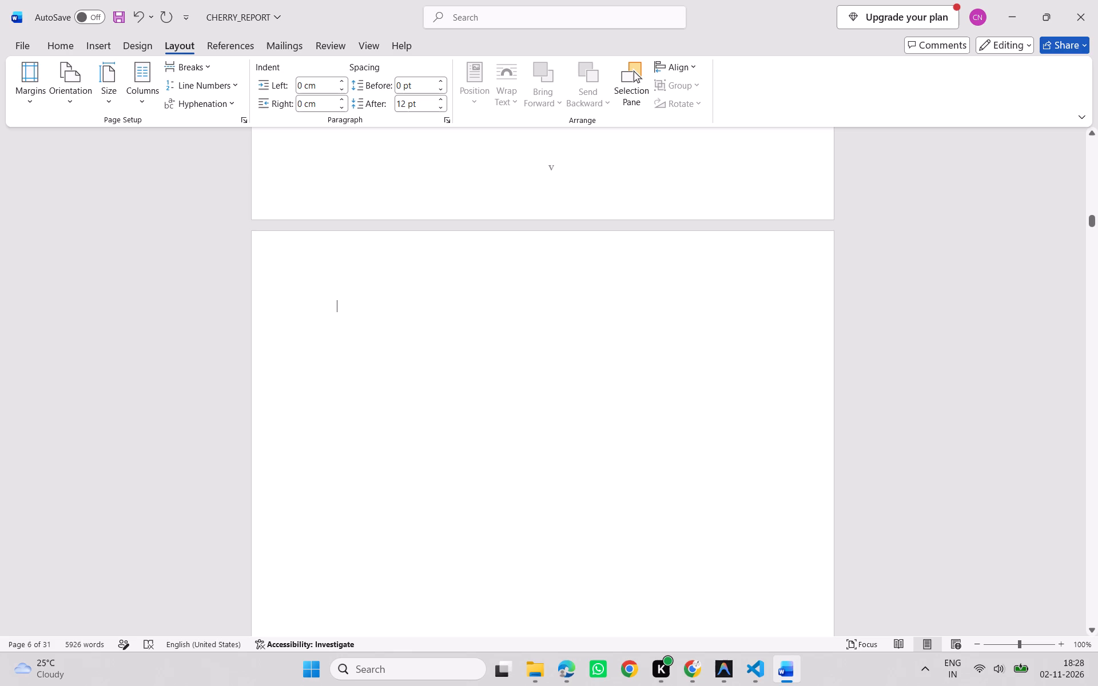
scroll(452, 355, down, 8)
scroll(443, 412, up, 2)
scroll(443, 413, down, 4)
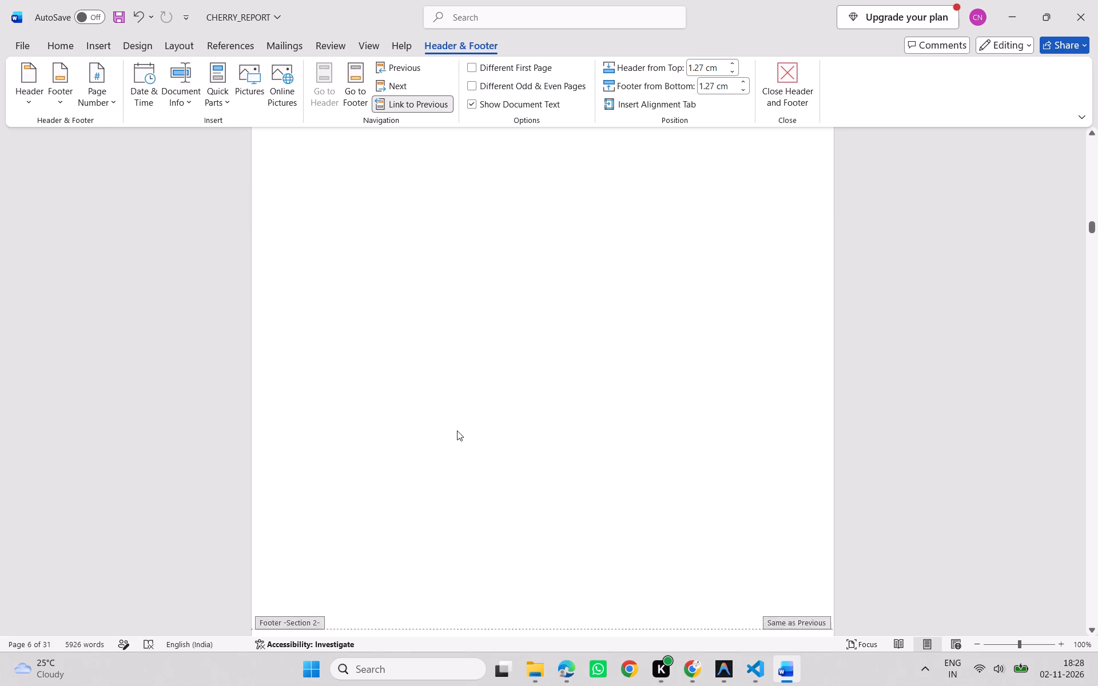
scroll(457, 430, down, 10)
scroll(460, 436, up, 1)
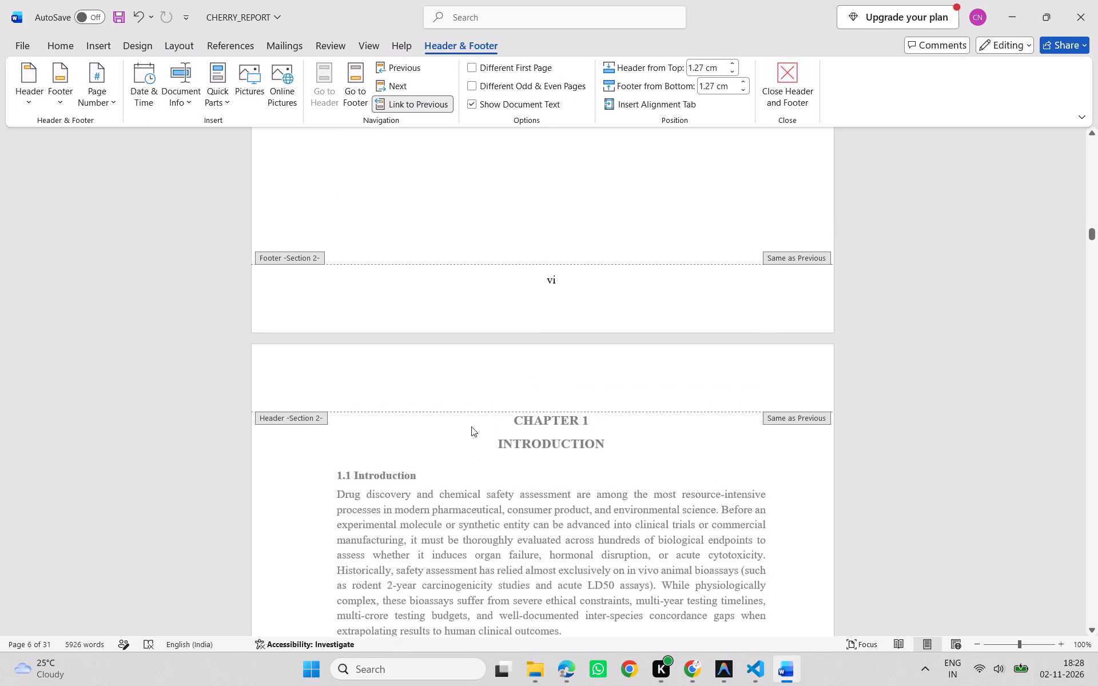
double_click(509, 418)
key(BackSpace)
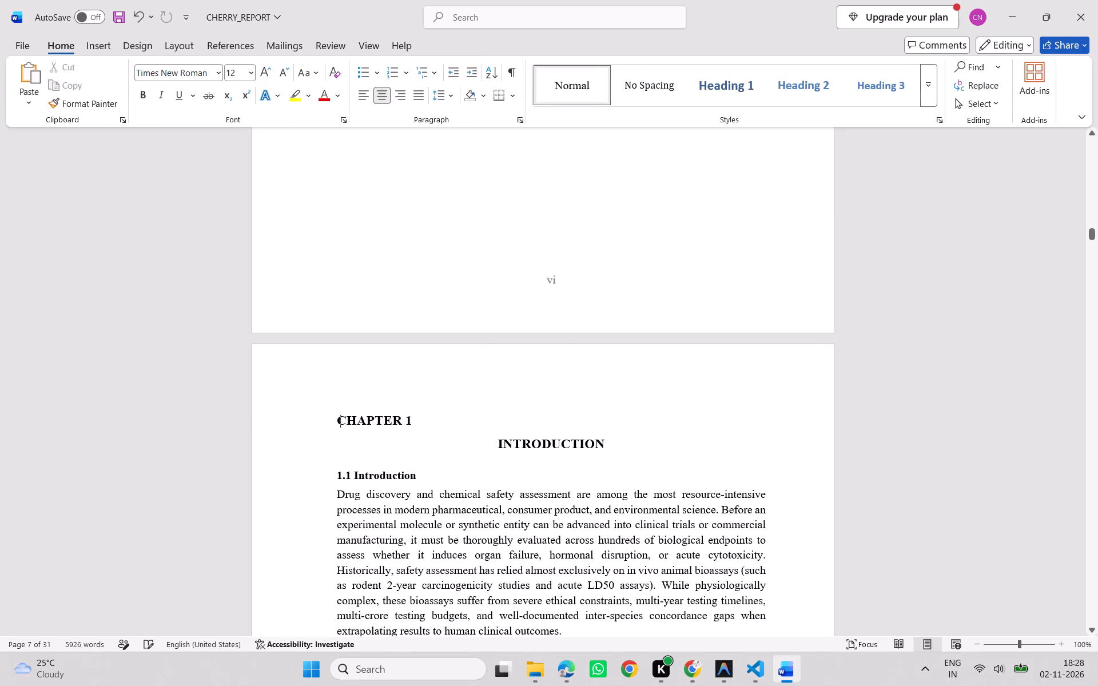
key(BackSpace)
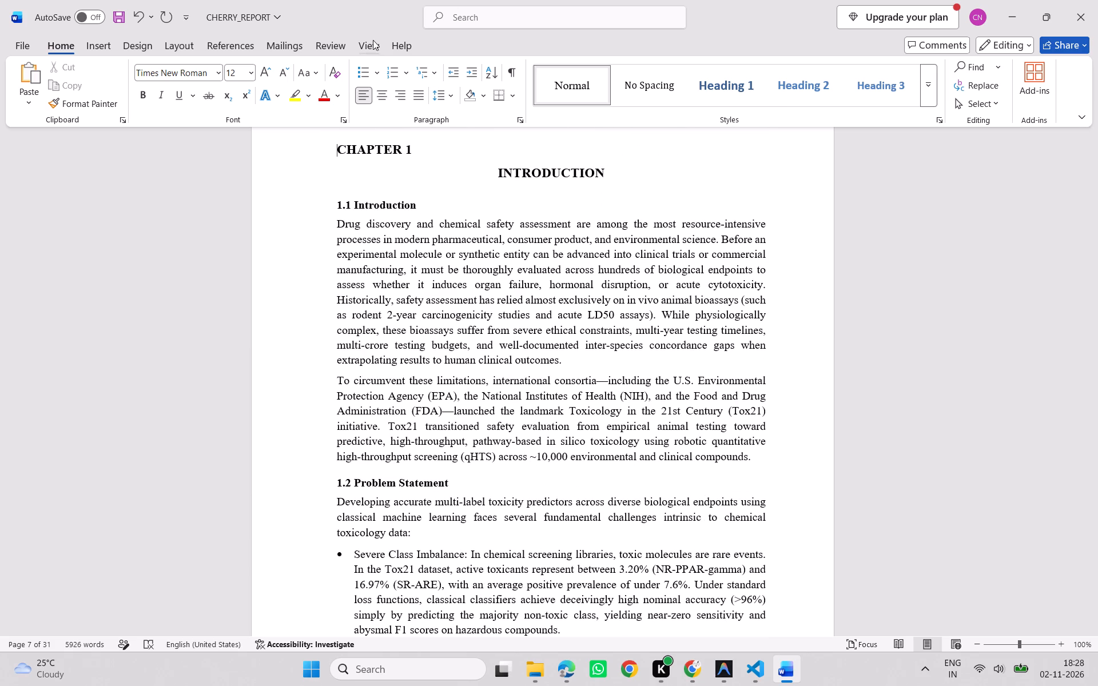
Centre the CHAPTER 1 heading above INTRODUCTION.
click(382, 97)
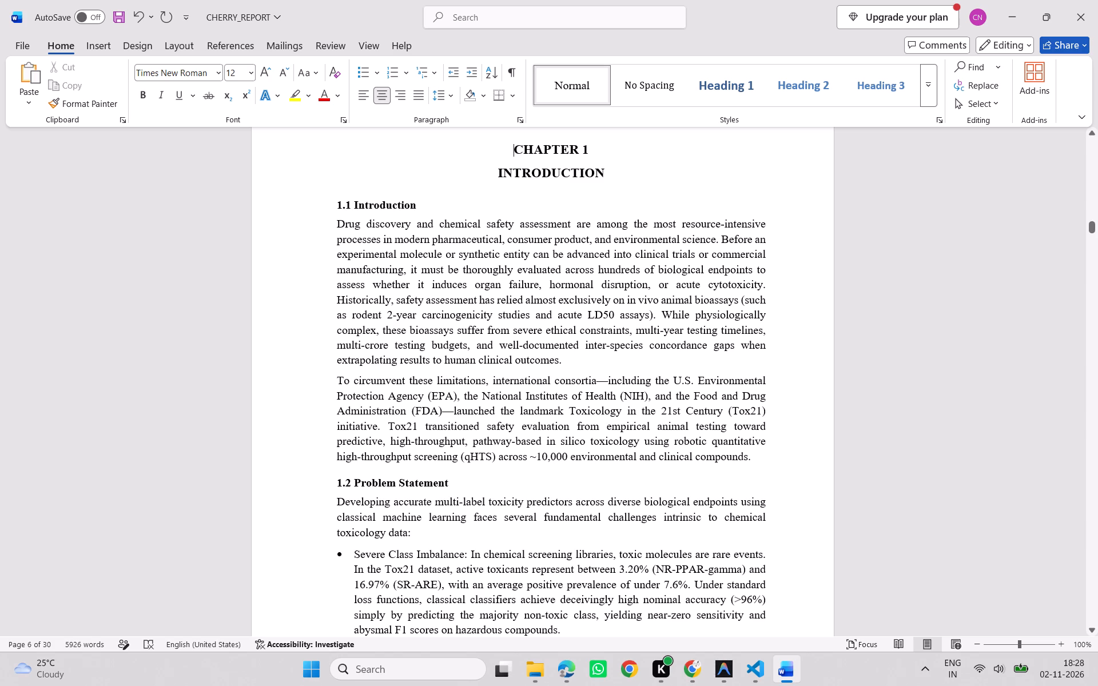
scroll(443, 591, up, 2)
scroll(443, 591, down, 4)
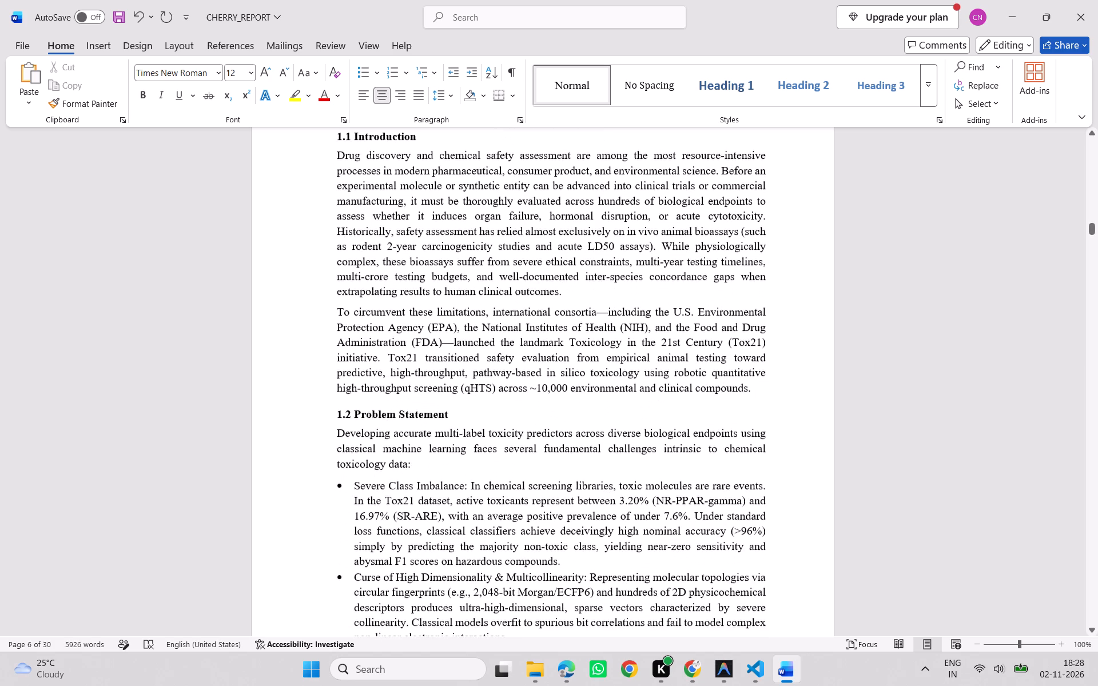
scroll(443, 591, up, 3)
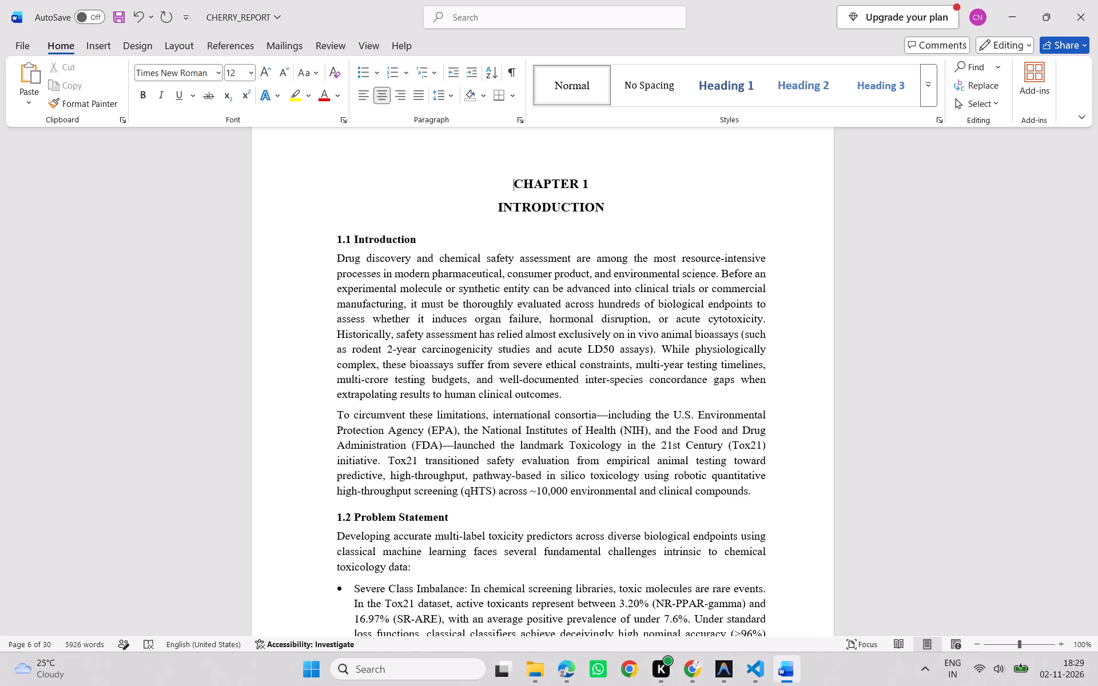
scroll(368, 552, down, 1)
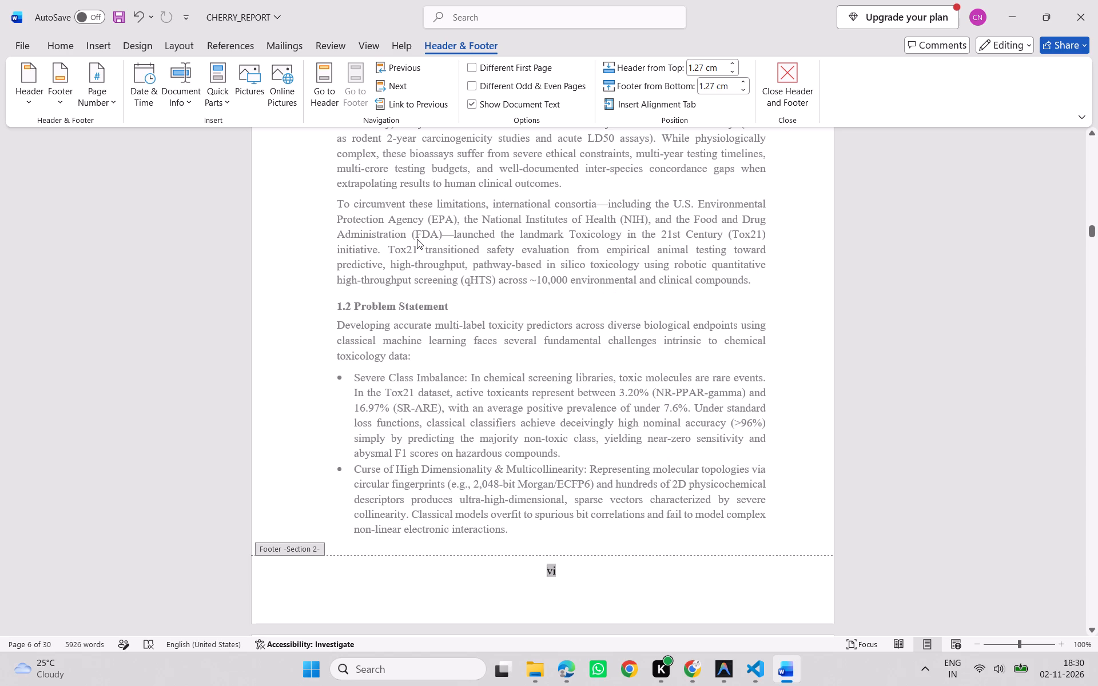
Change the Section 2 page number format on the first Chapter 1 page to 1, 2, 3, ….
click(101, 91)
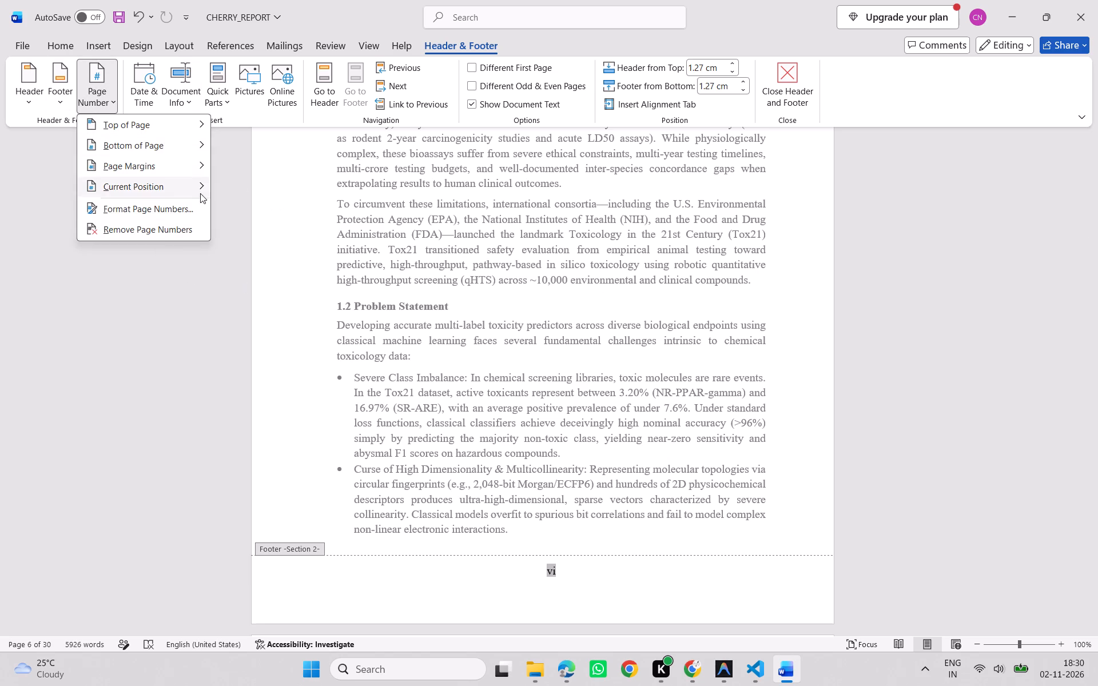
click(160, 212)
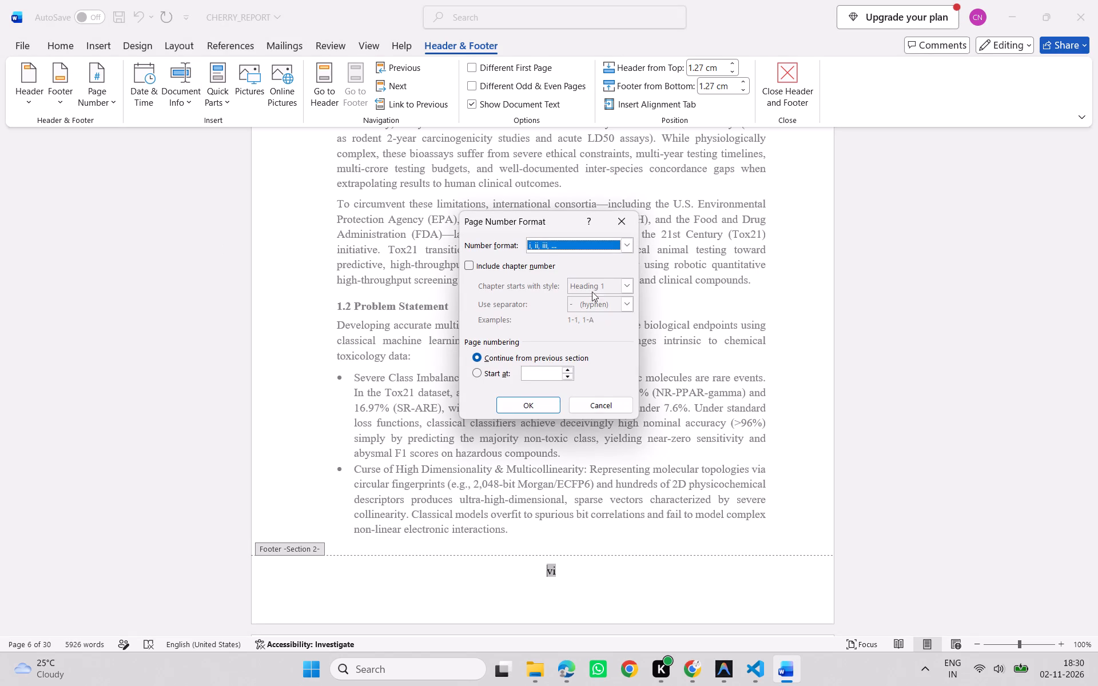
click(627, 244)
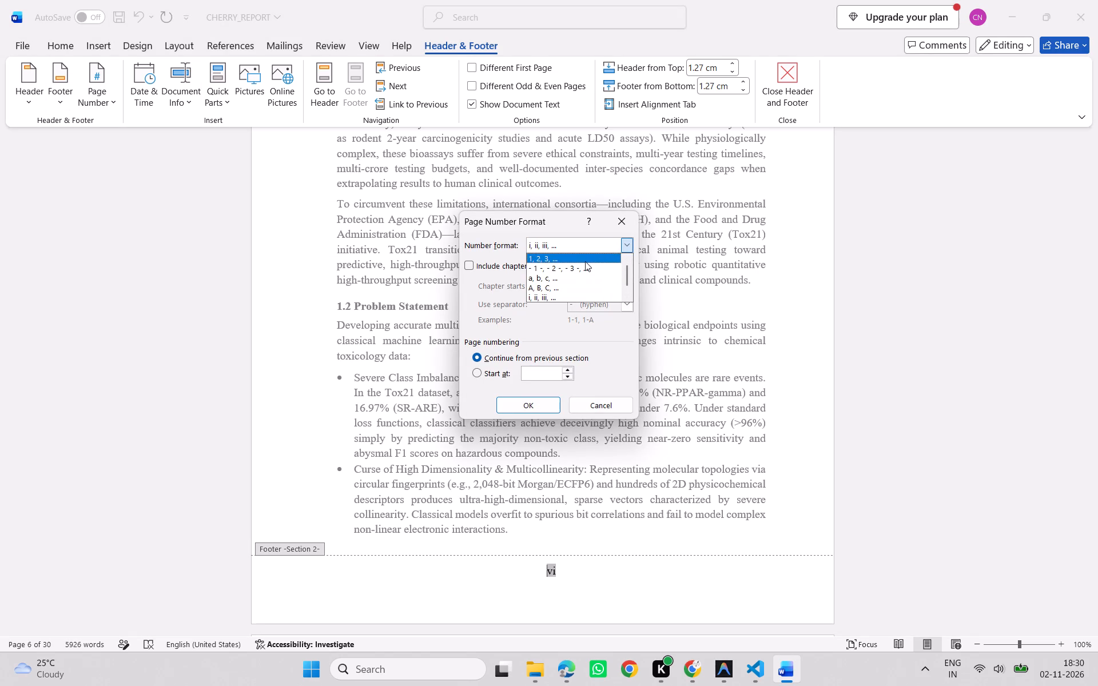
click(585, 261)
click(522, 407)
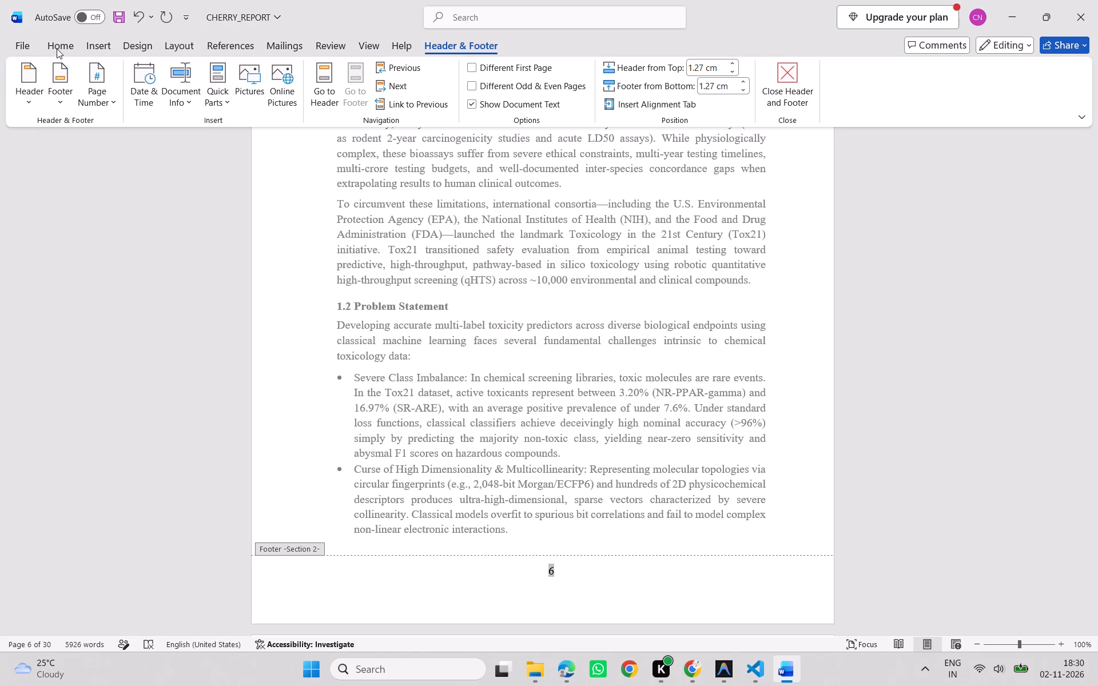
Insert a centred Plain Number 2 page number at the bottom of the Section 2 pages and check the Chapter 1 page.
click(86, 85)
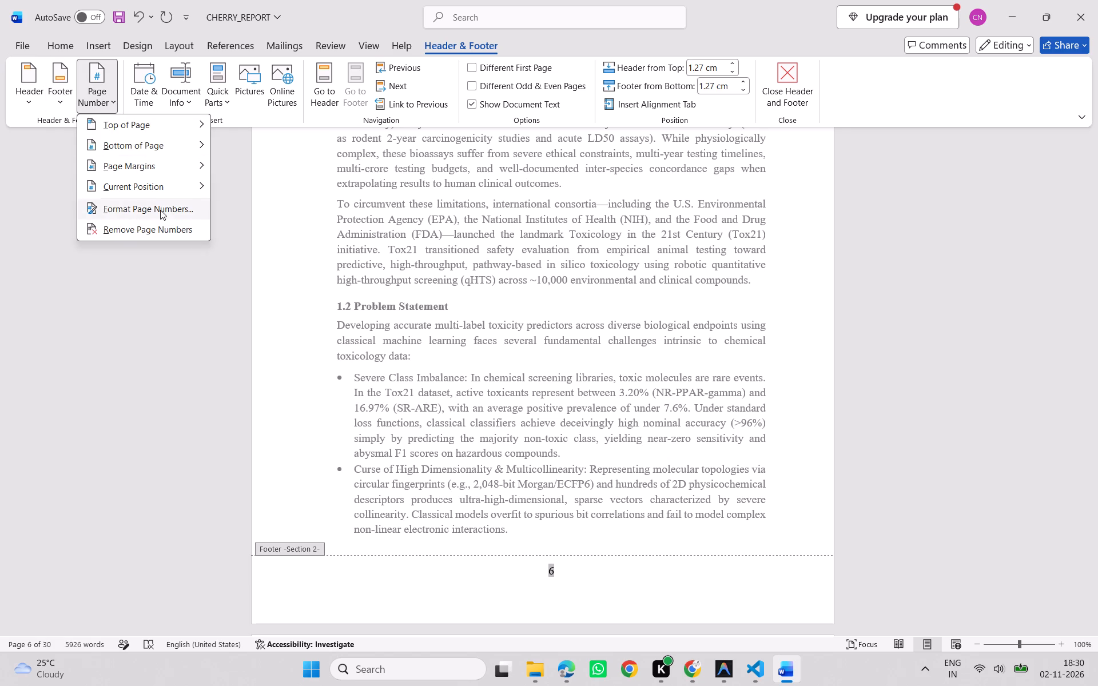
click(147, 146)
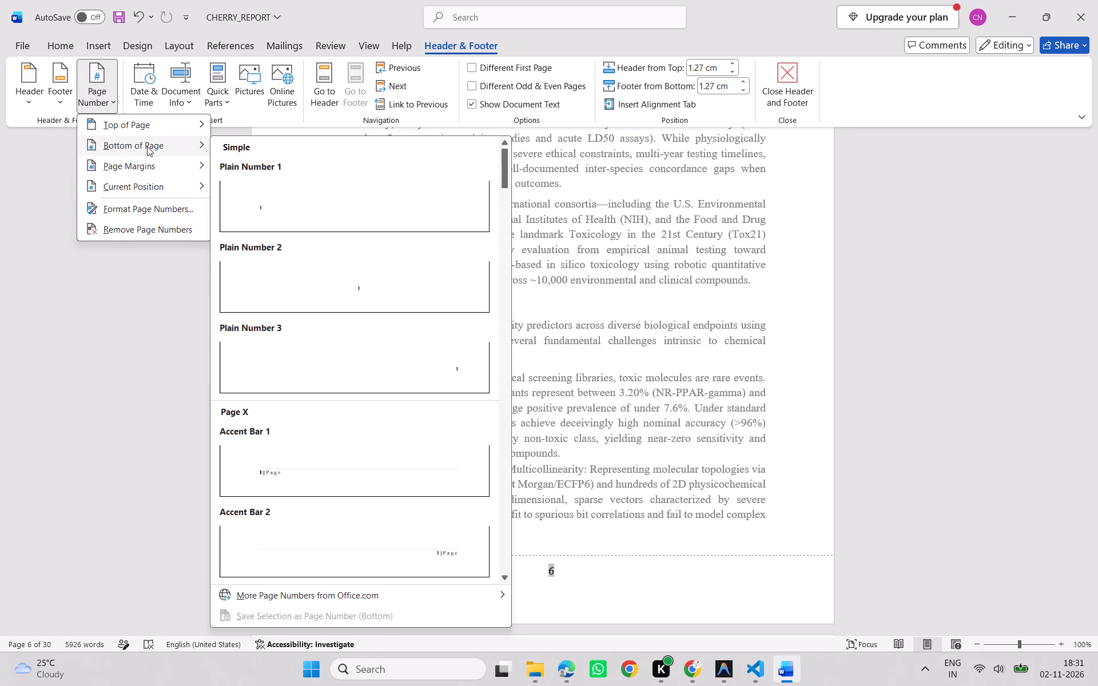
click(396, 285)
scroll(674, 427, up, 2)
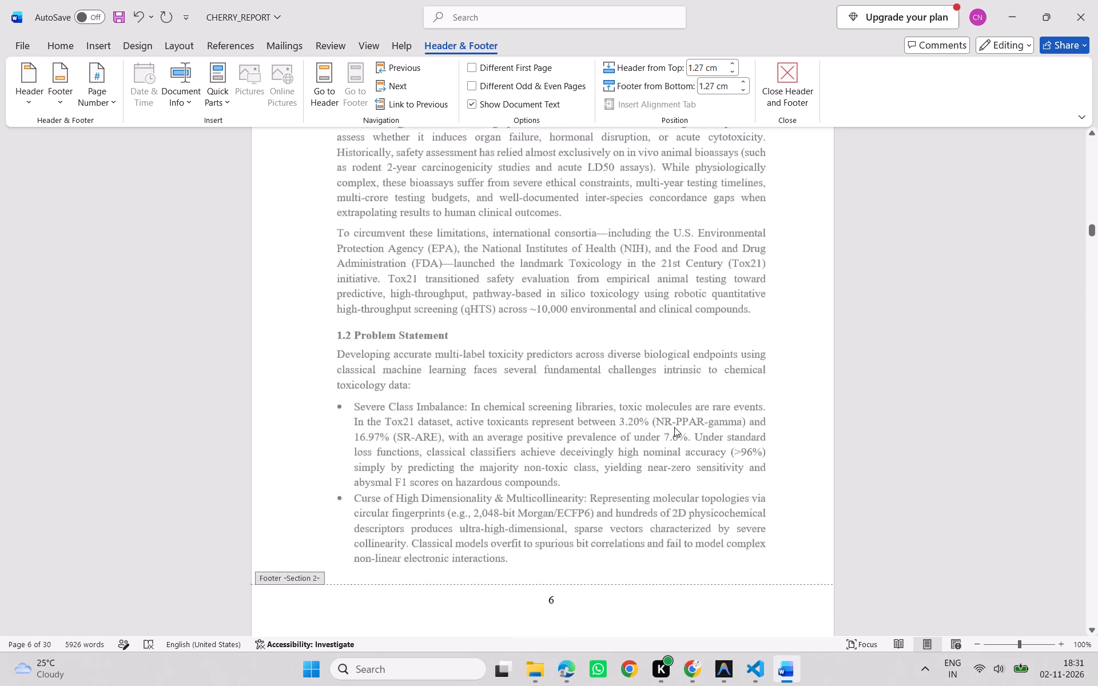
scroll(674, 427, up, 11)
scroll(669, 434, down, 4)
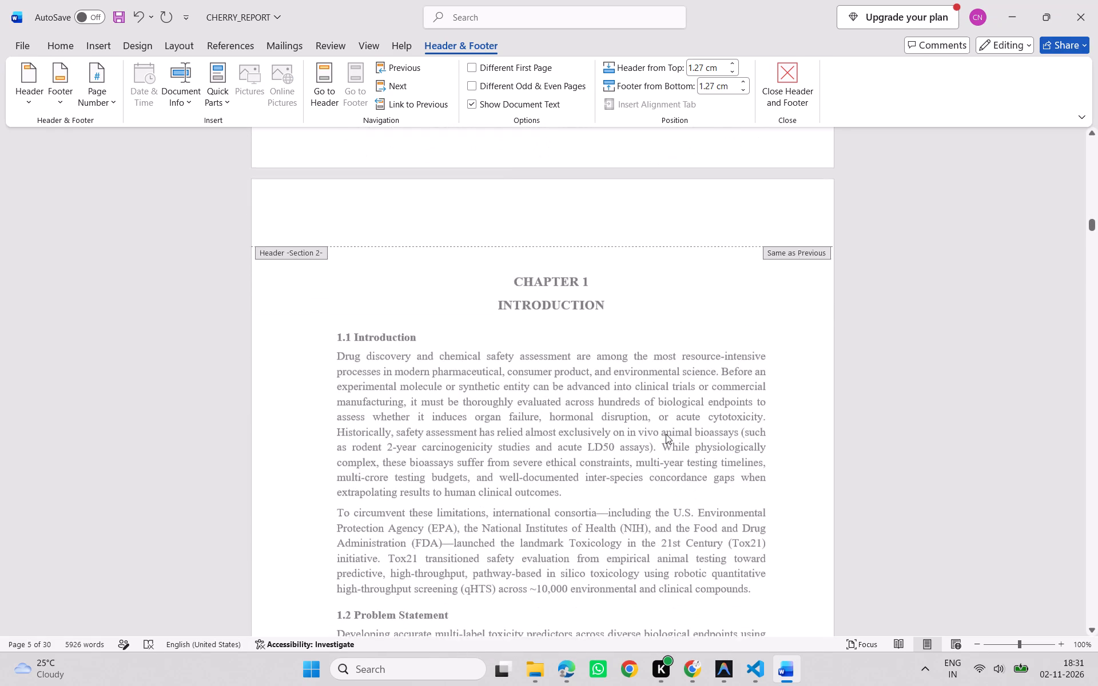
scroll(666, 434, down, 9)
Switch to ChatGPT in Edge and reread its instructions for the section break, footer unlinking and page number format.
key(alt+Tab)
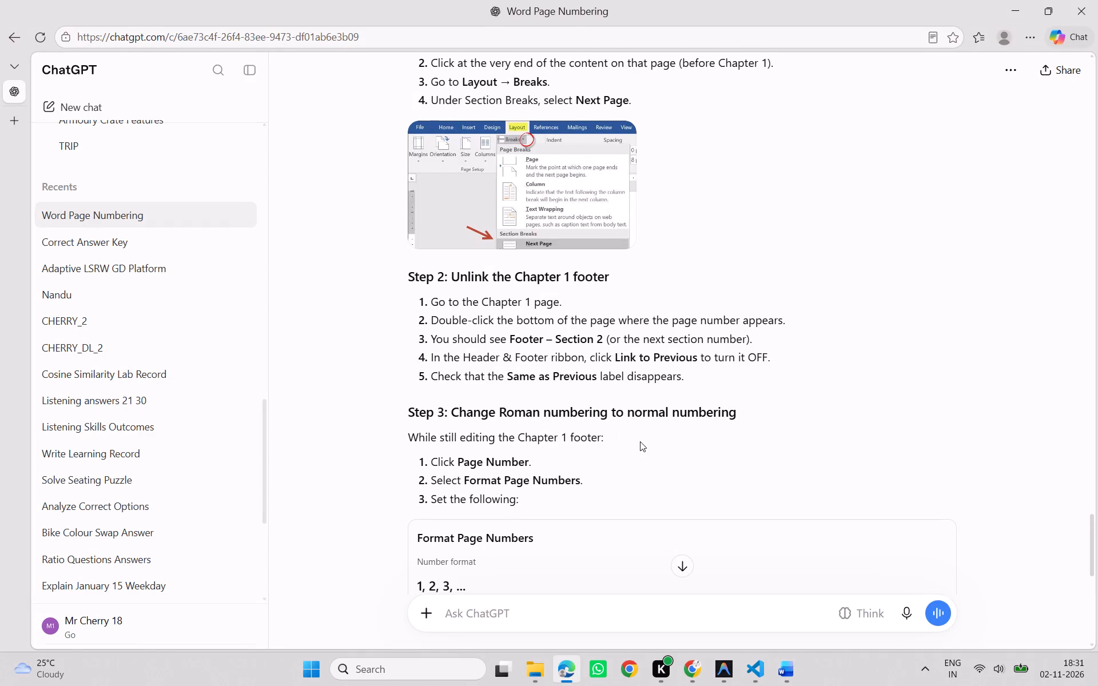
scroll(639, 442, down, 2)
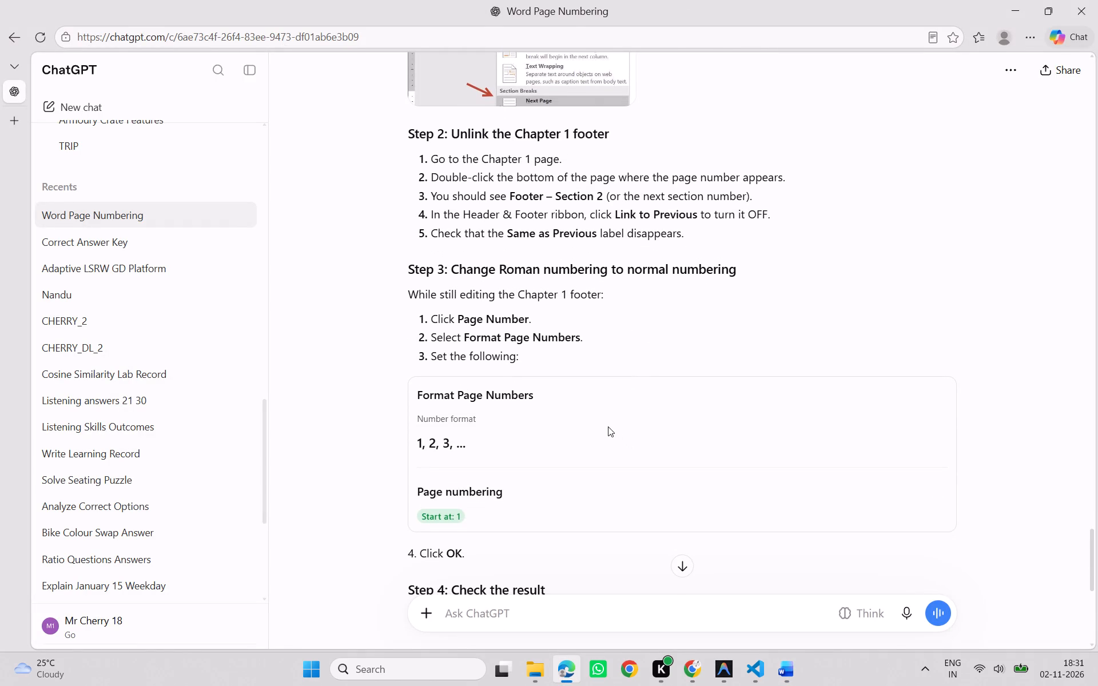
scroll(607, 426, down, 2)
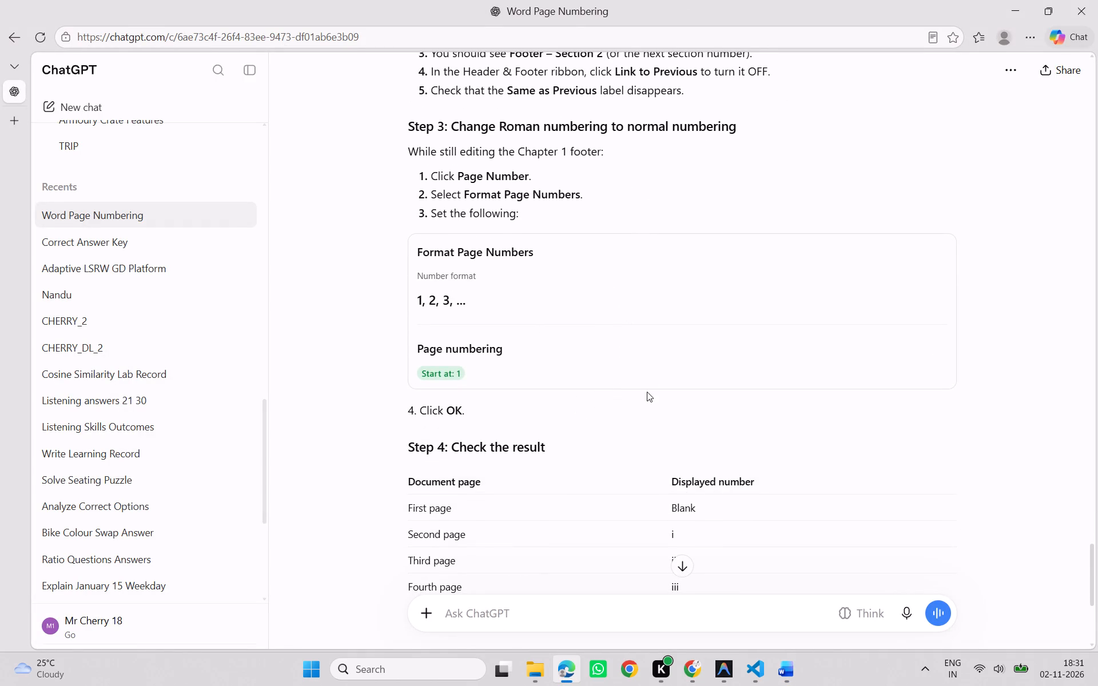
scroll(646, 392, up, 2)
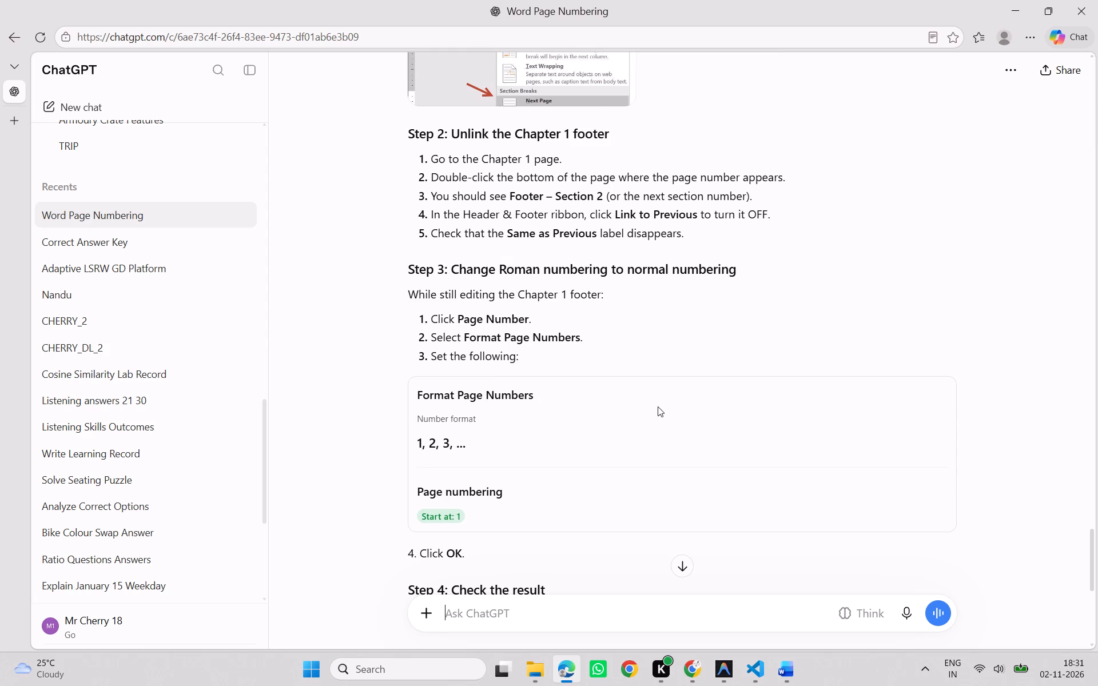
scroll(658, 406, down, 2)
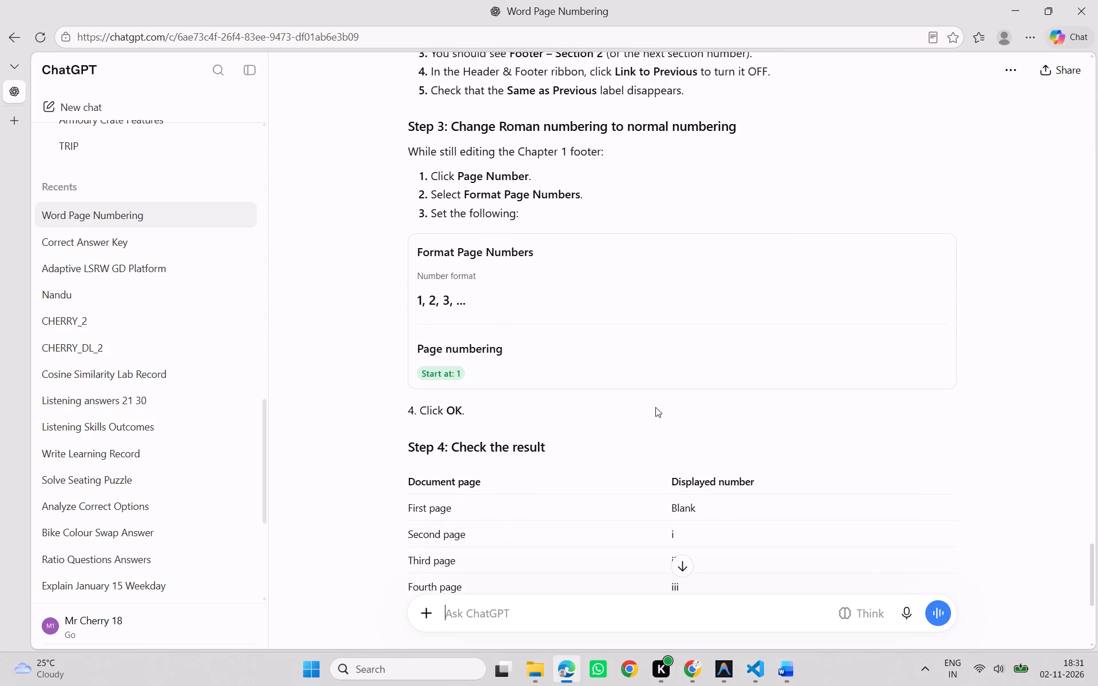
scroll(645, 408, down, 1)
scroll(645, 408, up, 3)
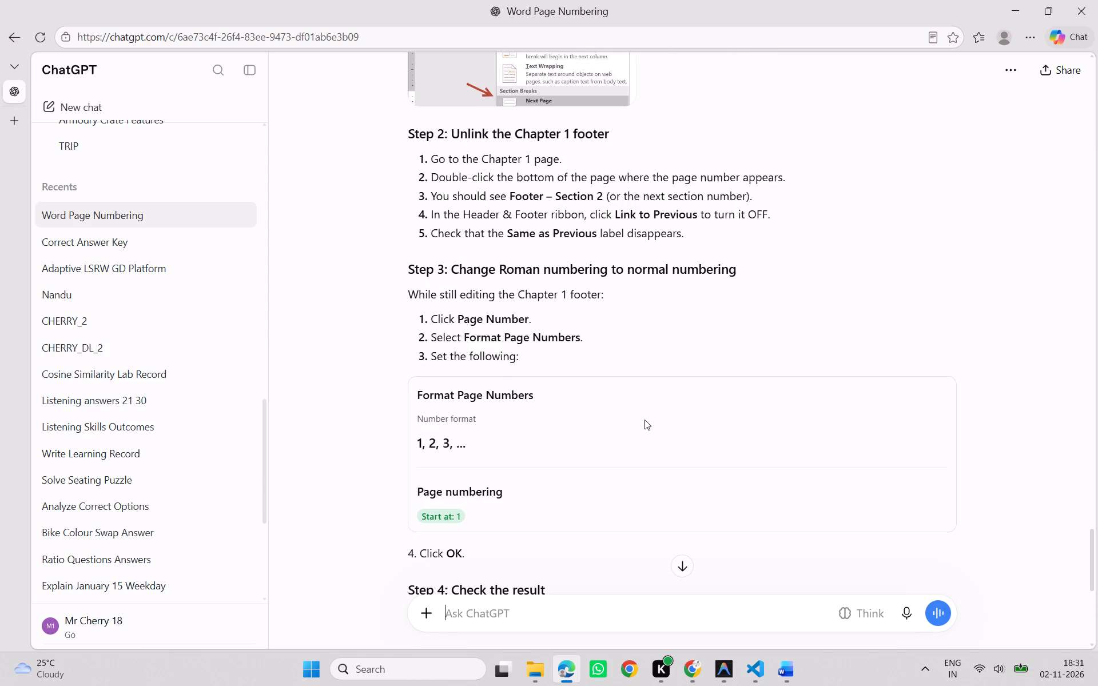
scroll(645, 420, up, 3)
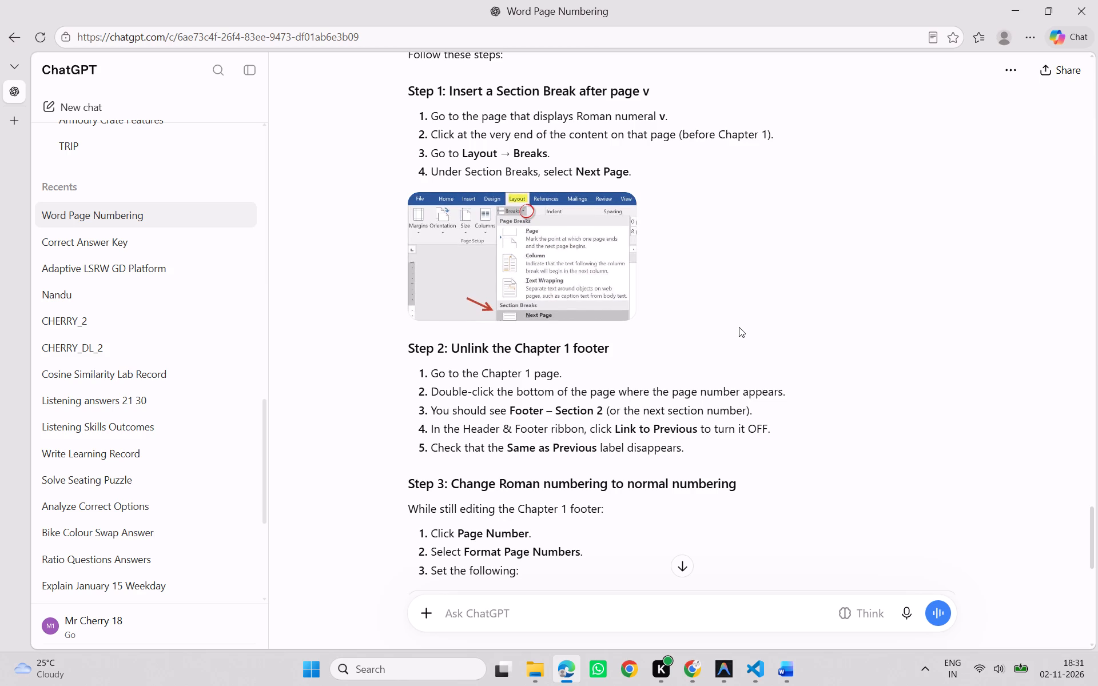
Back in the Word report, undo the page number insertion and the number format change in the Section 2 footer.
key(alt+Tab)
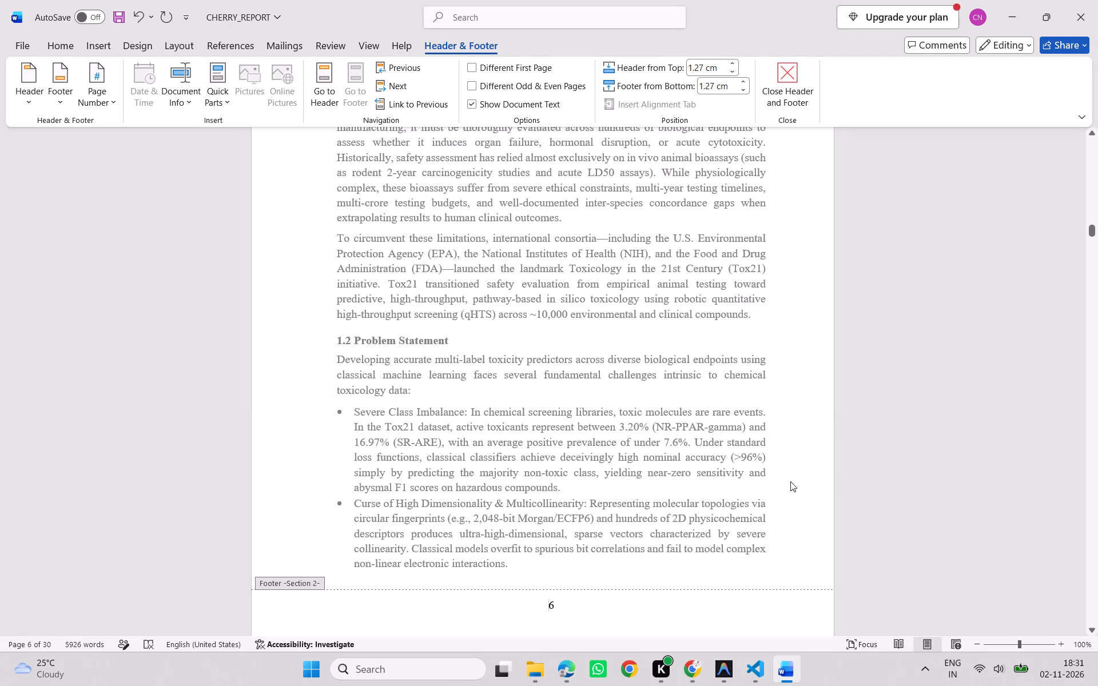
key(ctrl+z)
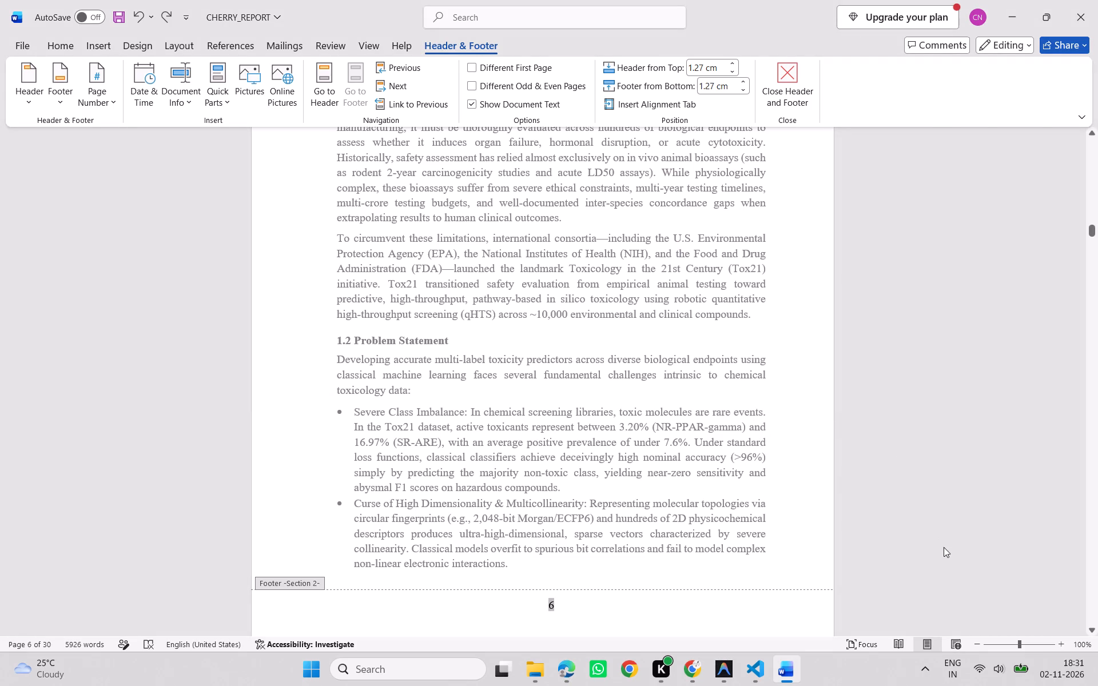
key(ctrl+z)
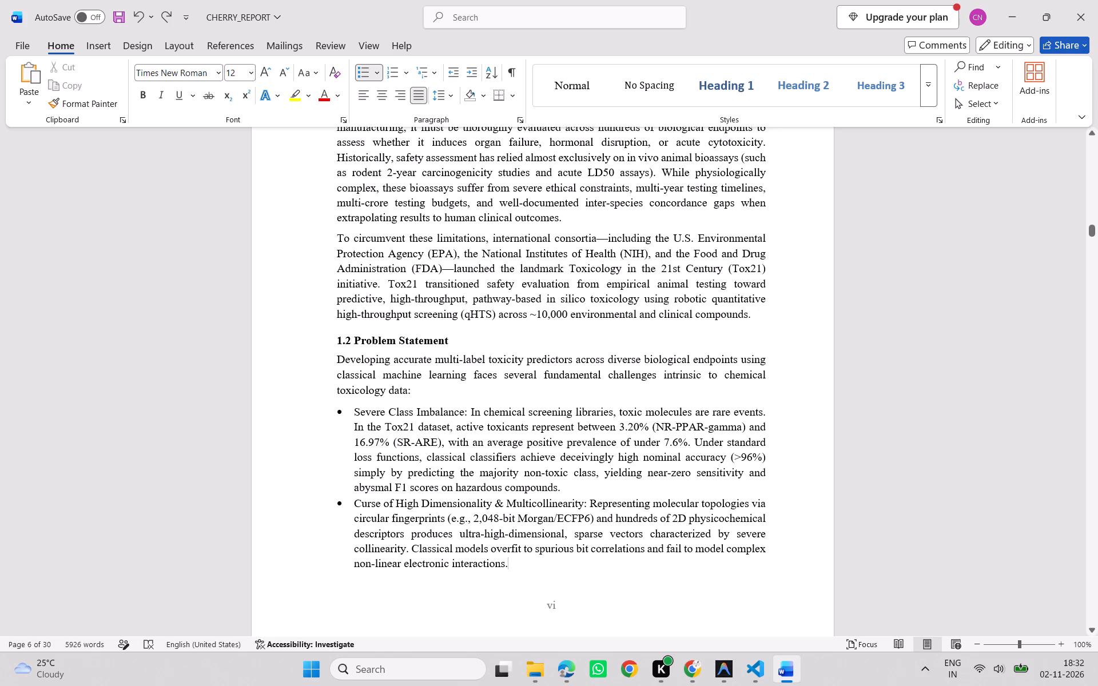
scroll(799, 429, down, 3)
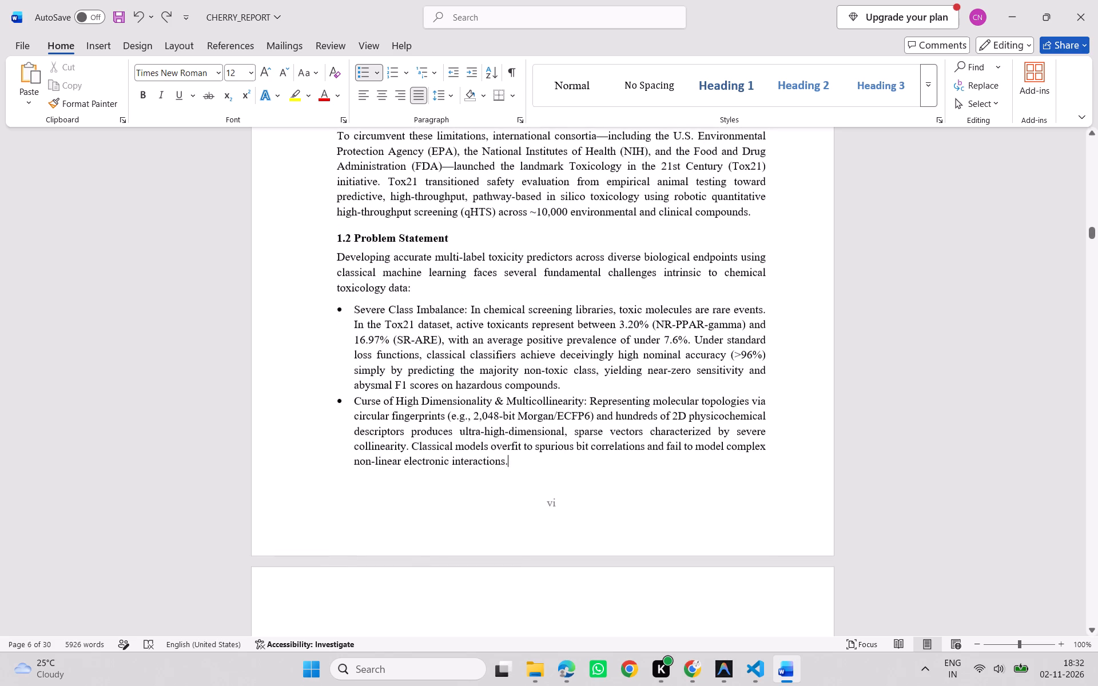
Undo all remaining edits in the report, back to the version saved on this PC.
key(ctrl+z)
key(ctrl+z)
key(ctrl+z)
key(ctrl+z)
key(ctrl+z)
key(ctrl+z)
key(ctrl+z)
key(ctrl+z)
key(ctrl+z)
key(ctrl+z)
key(ctrl+z)
key(ctrl+z)
key(ctrl+z)
key(ctrl+z)
key(ctrl+z)
key(ctrl+z)
key(ctrl+z)
key(ctrl+z)
key(ctrl+z)
key(ctrl+z)
key(ctrl+z)
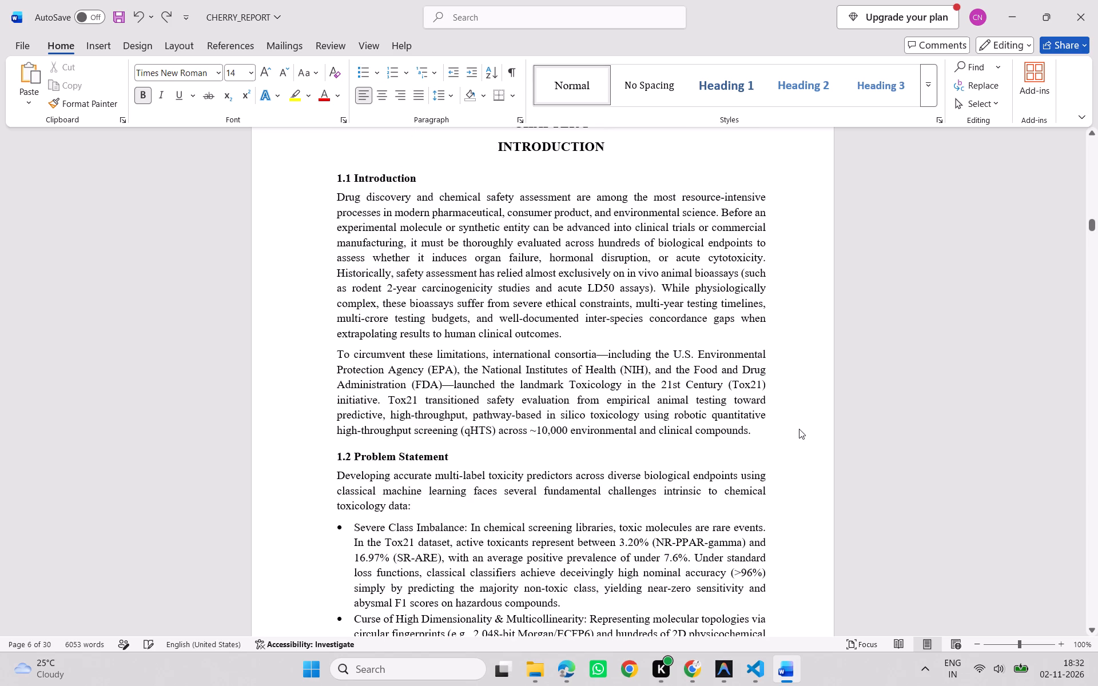
scroll(601, 417, up, 4)
scroll(584, 400, down, 5)
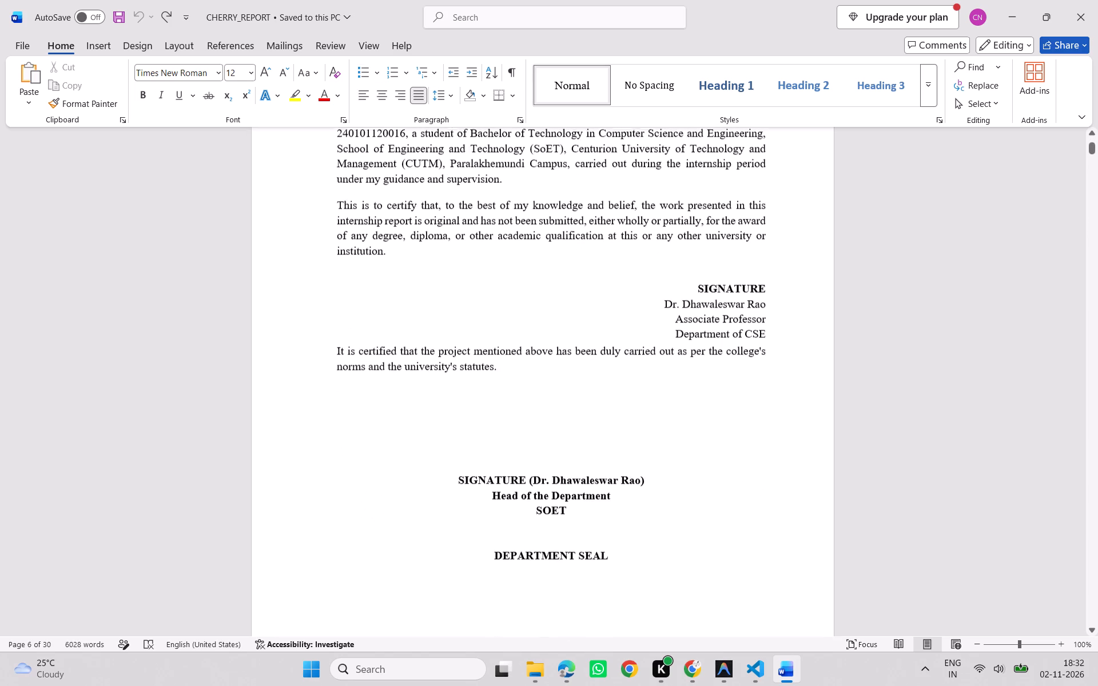
scroll(584, 400, down, 10)
scroll(584, 400, up, 1)
scroll(584, 400, down, 13)
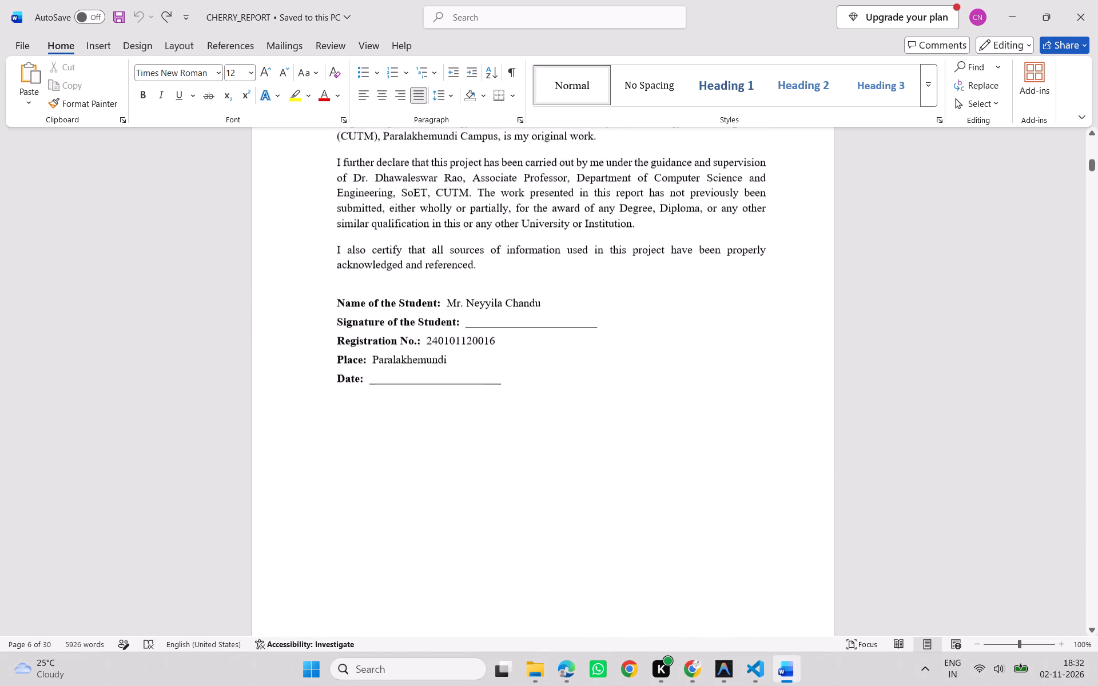
scroll(584, 400, down, 7)
scroll(584, 400, up, 1)
scroll(584, 400, down, 15)
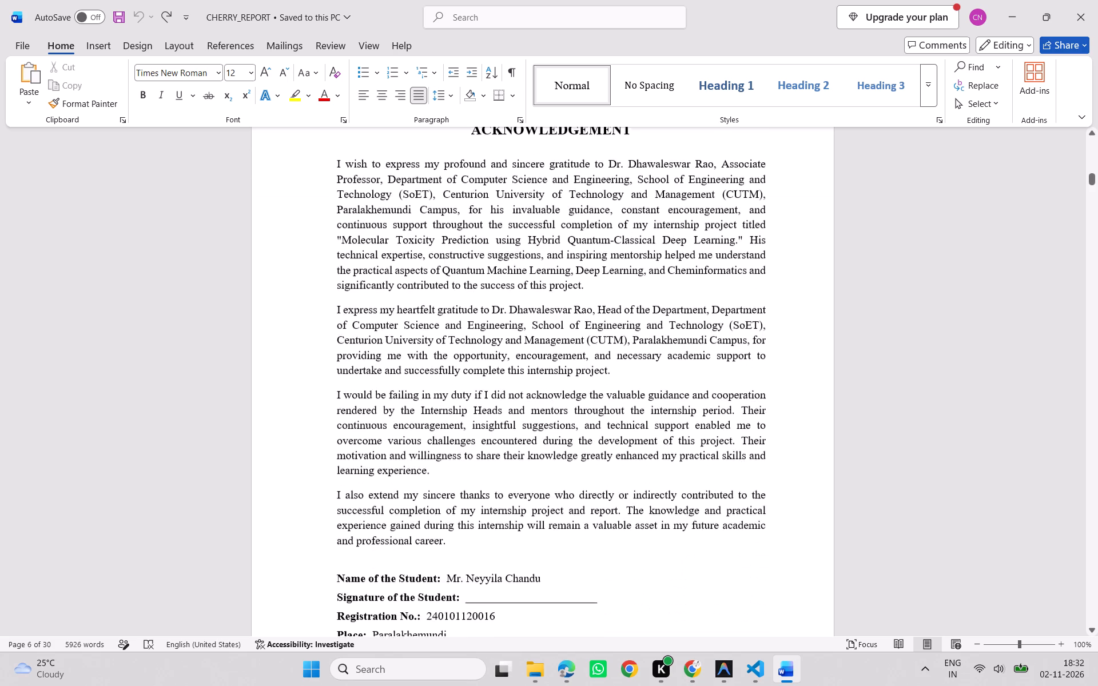